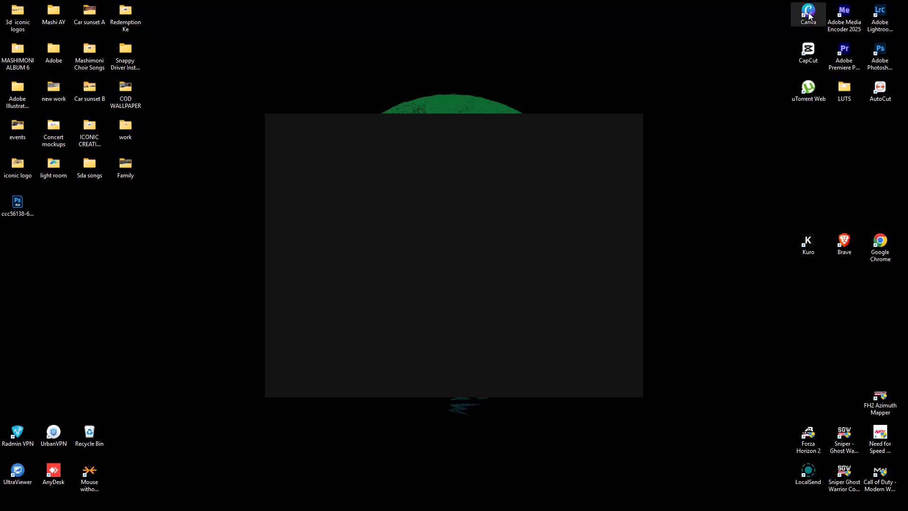
Launch the Canva desktop app from its desktop shortcut.
double_click(811, 11)
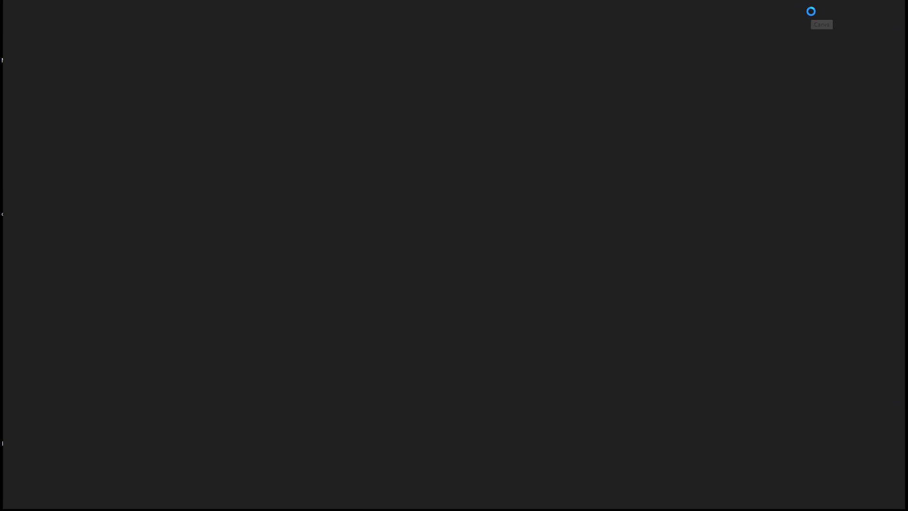
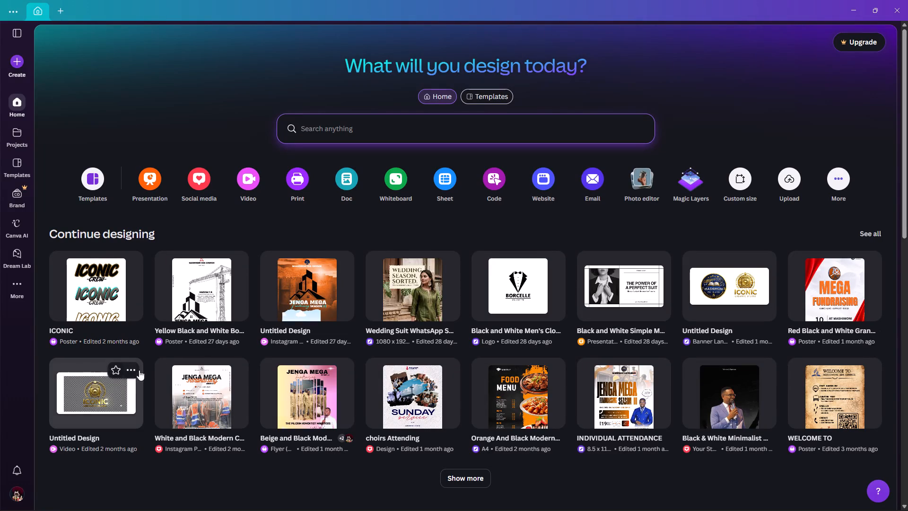
Look over the recent designs on the home page and open the ICONIC poster.
scroll(344, 200, "down", 5)
scroll(363, 268, "up", 7)
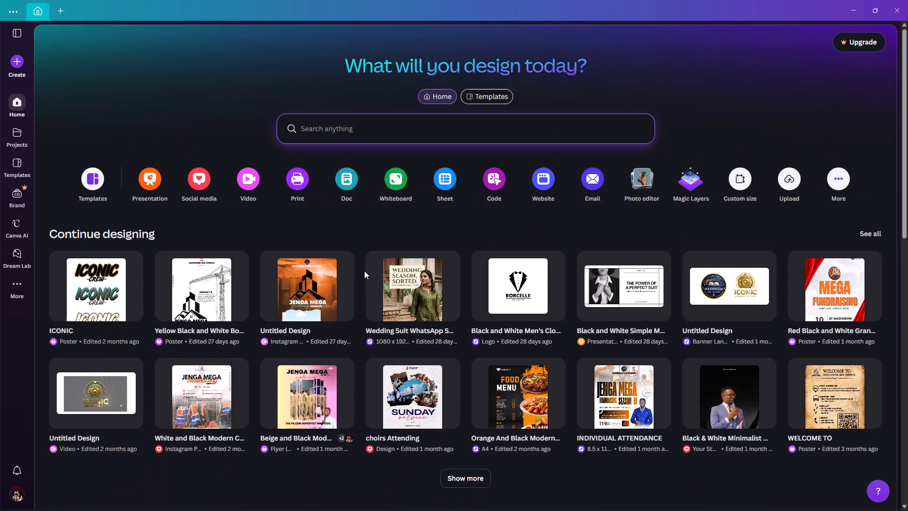
scroll(364, 271, "up", 3)
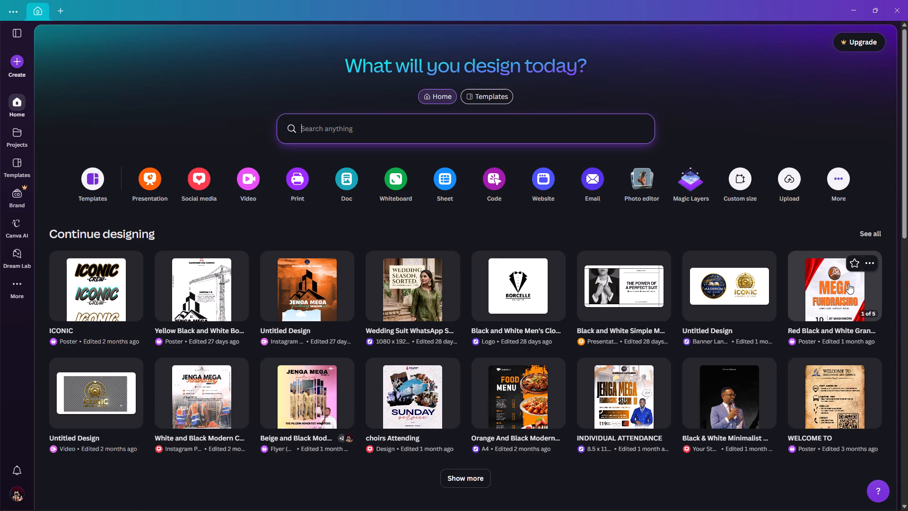
scroll(848, 283, "down", 5)
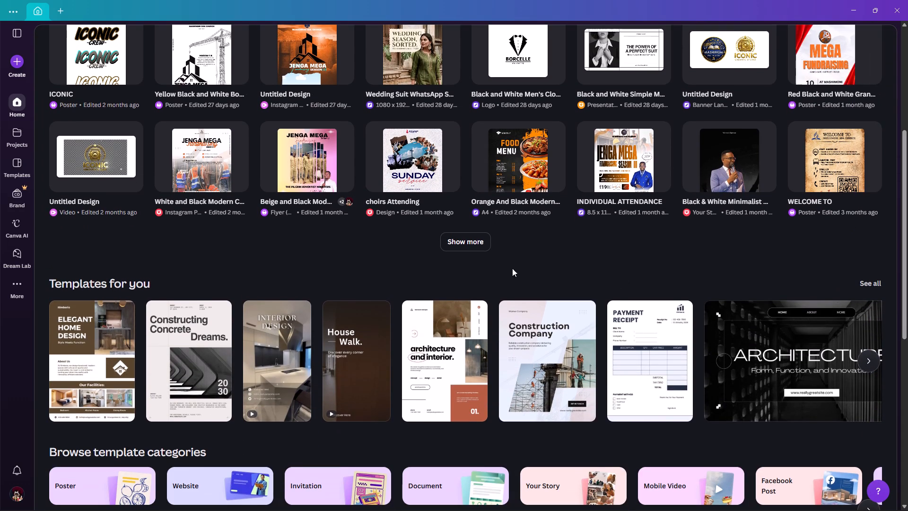
scroll(358, 248, "up", 6)
scroll(243, 231, "up", 1)
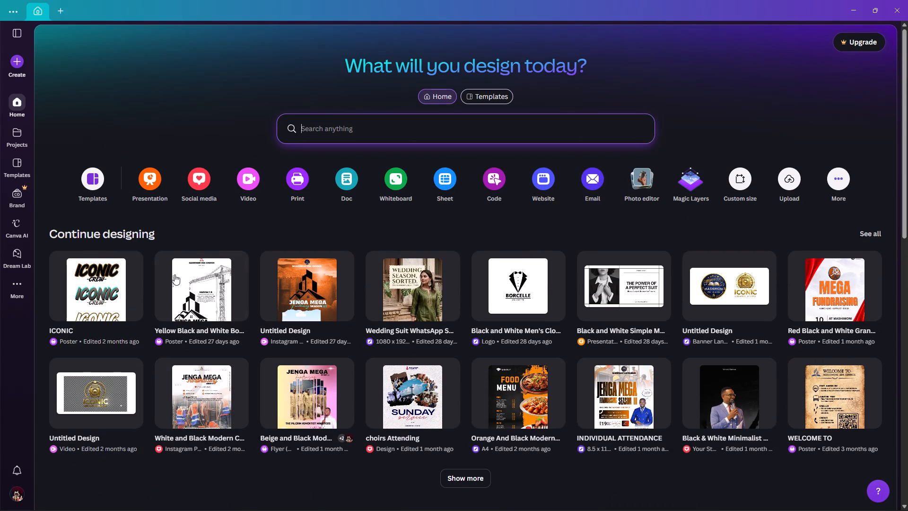
left_click(79, 282)
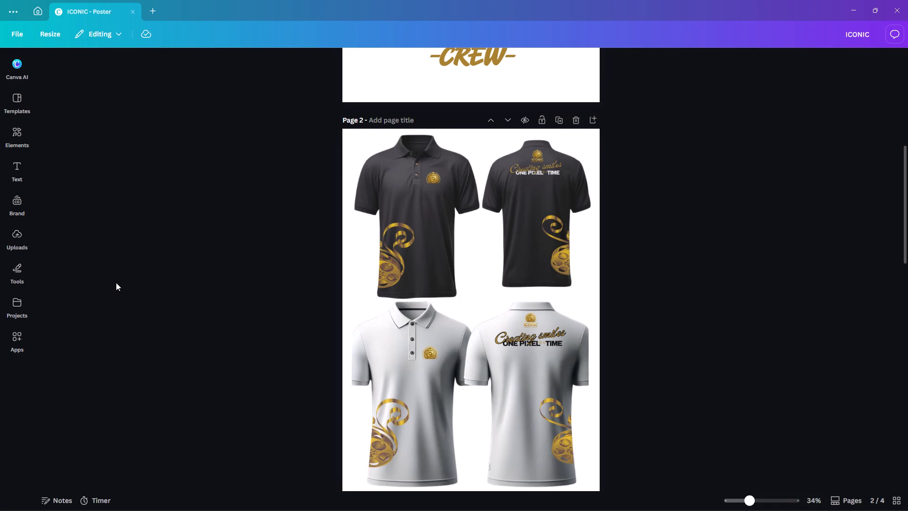
Look through all four pages of the ICONIC poster, down to the gold film reel artwork and back to page 1.
scroll(289, 288, "down", 17)
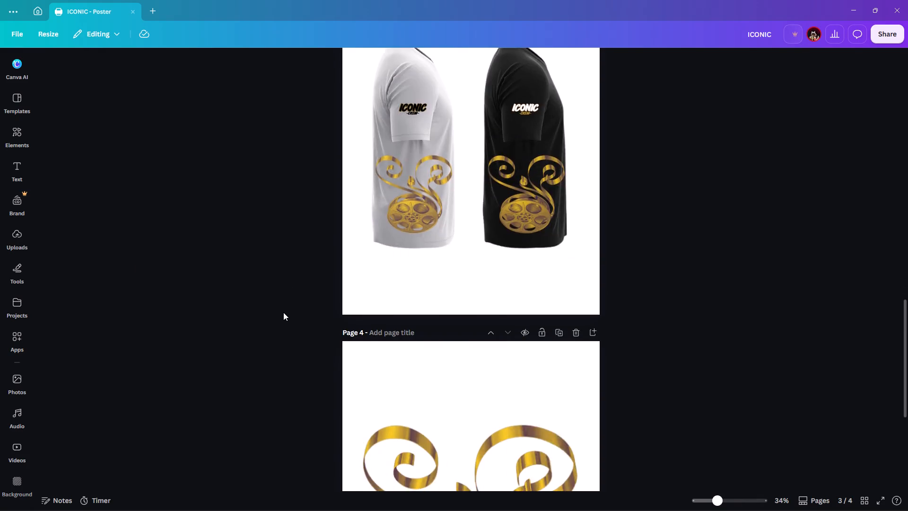
scroll(283, 312, "down", 9)
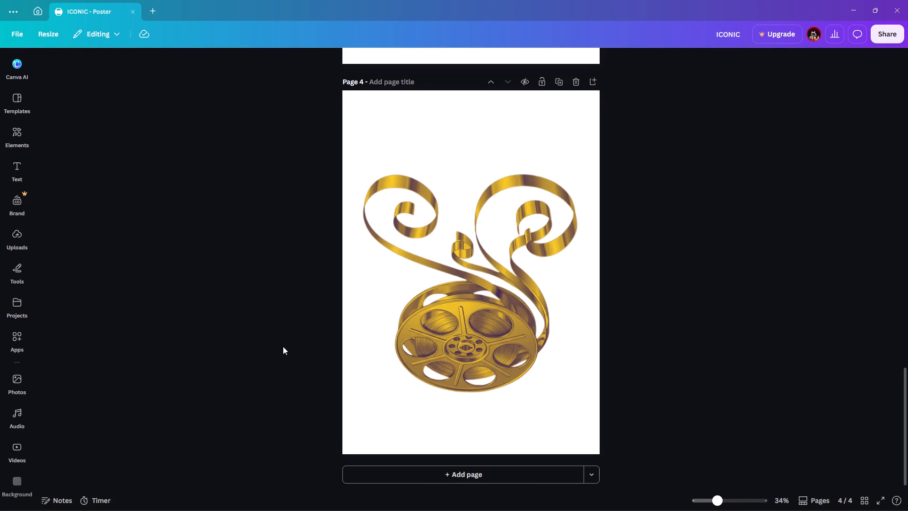
scroll(285, 348, "down", 5)
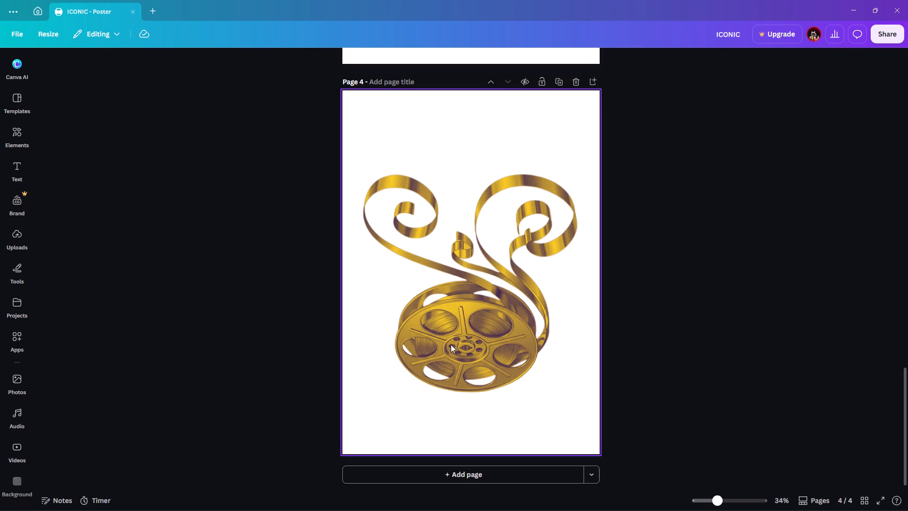
scroll(481, 349, "up", 5)
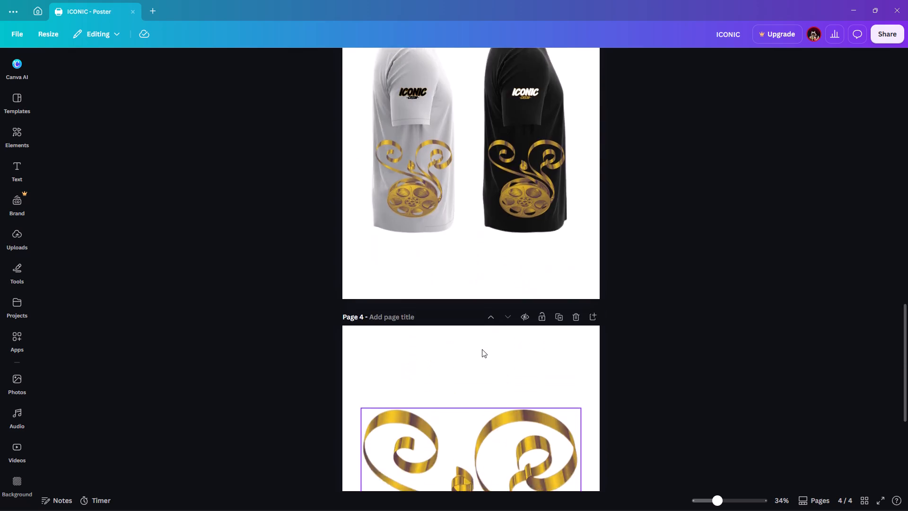
scroll(482, 349, "up", 16)
scroll(482, 349, "up", 12)
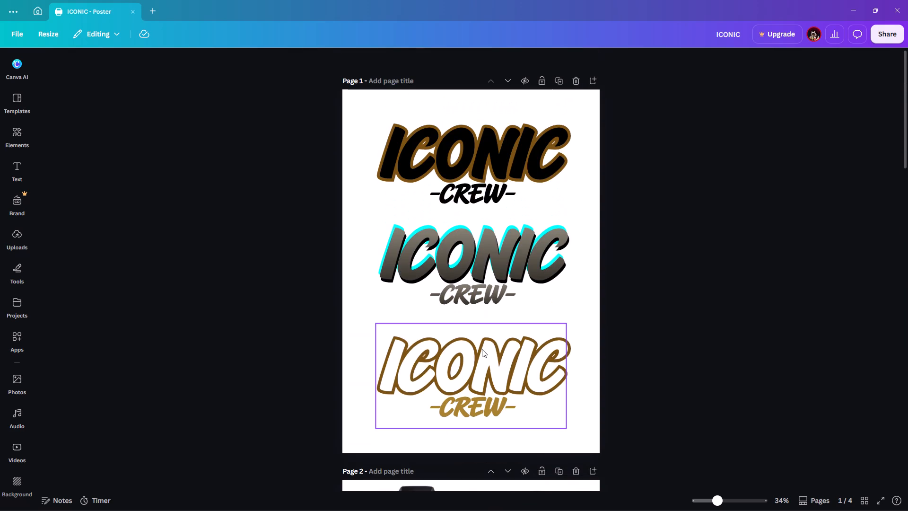
scroll(482, 349, "up", 4)
Review the pages again, inspecting the film reel graphic on page 3's white shirt, and return to the page 1 logos.
scroll(482, 349, "down", 12)
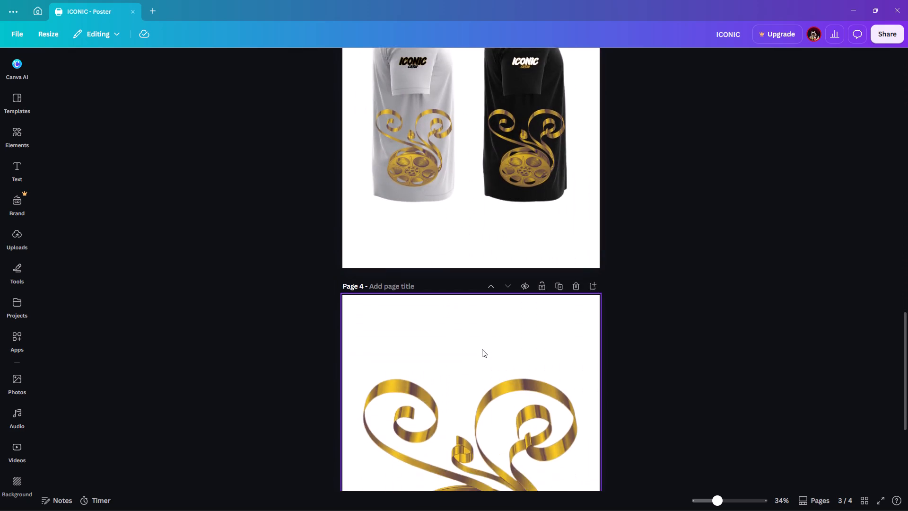
scroll(482, 349, "down", 17)
scroll(482, 349, "up", 9)
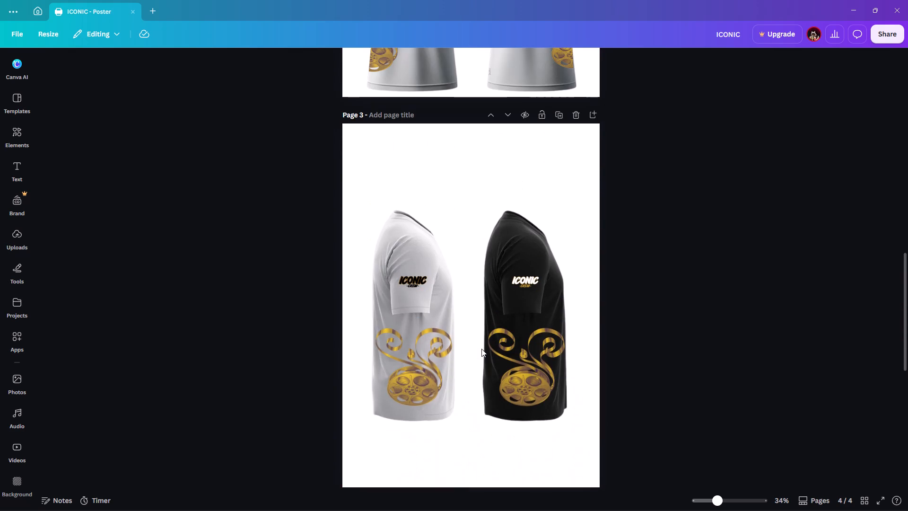
left_click(432, 347)
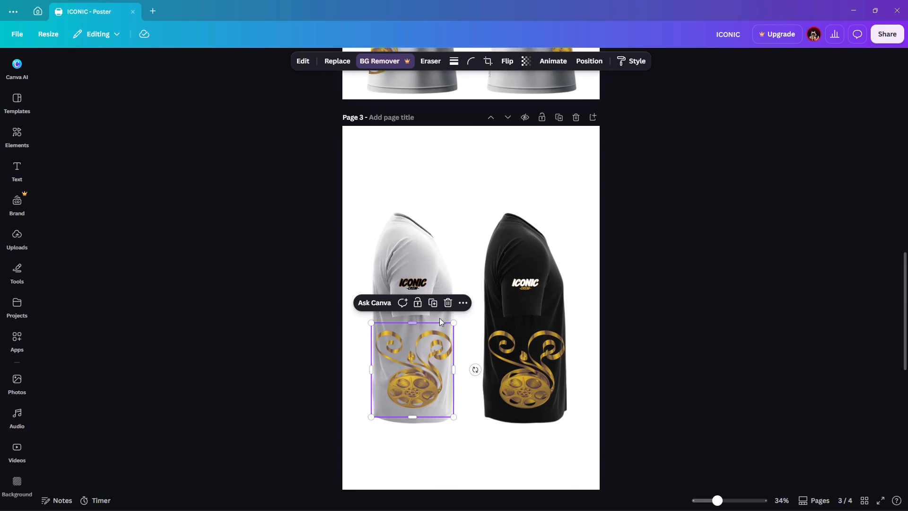
left_click(405, 351)
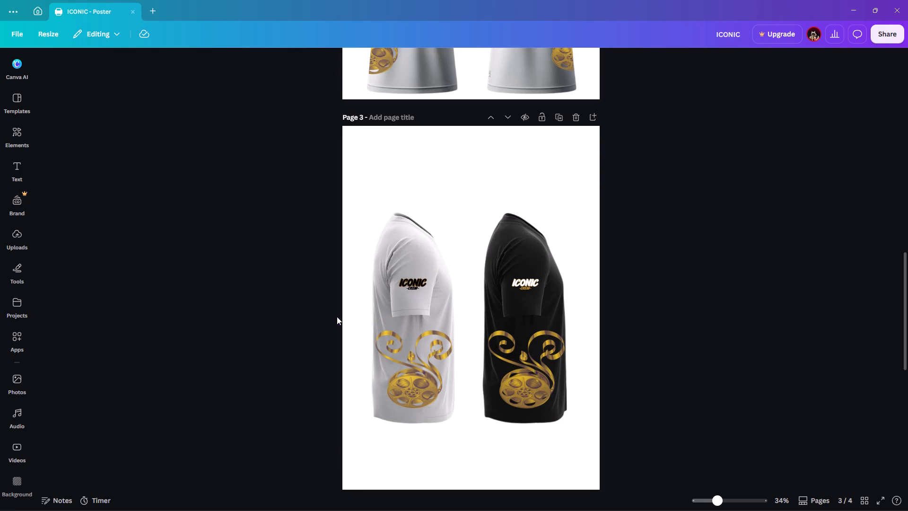
scroll(472, 266, "up", 5)
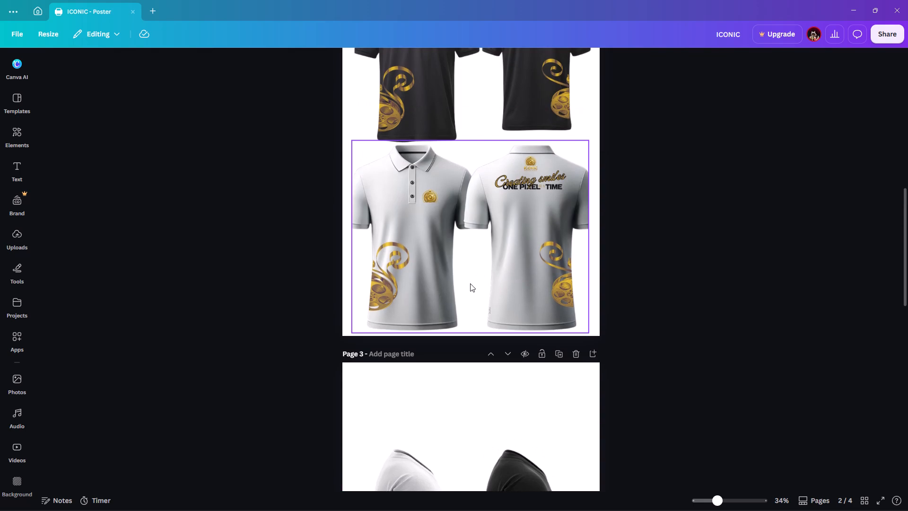
scroll(769, 220, "up", 9)
scroll(584, 130, "up", 3)
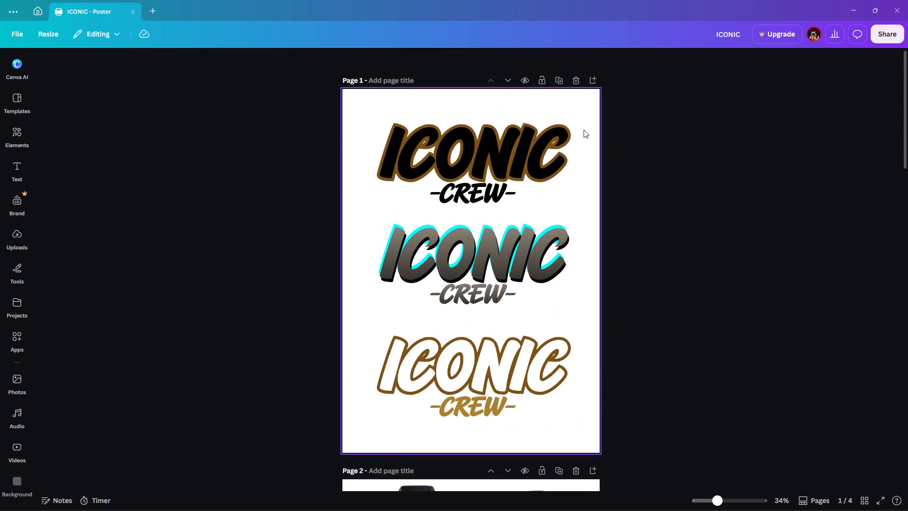
scroll(584, 130, "up", 5)
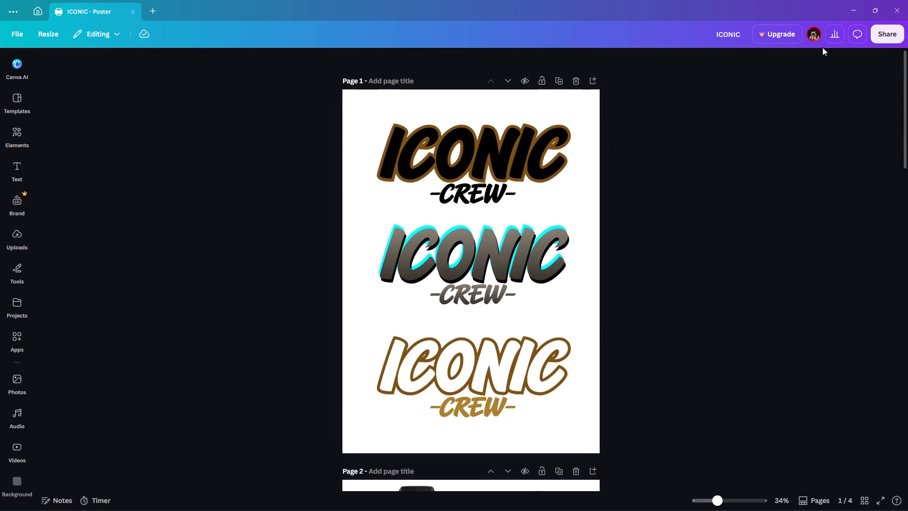
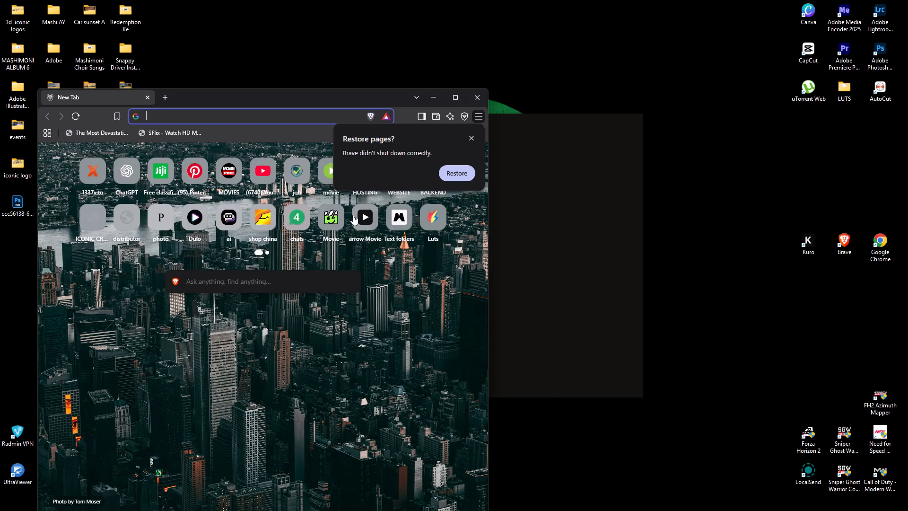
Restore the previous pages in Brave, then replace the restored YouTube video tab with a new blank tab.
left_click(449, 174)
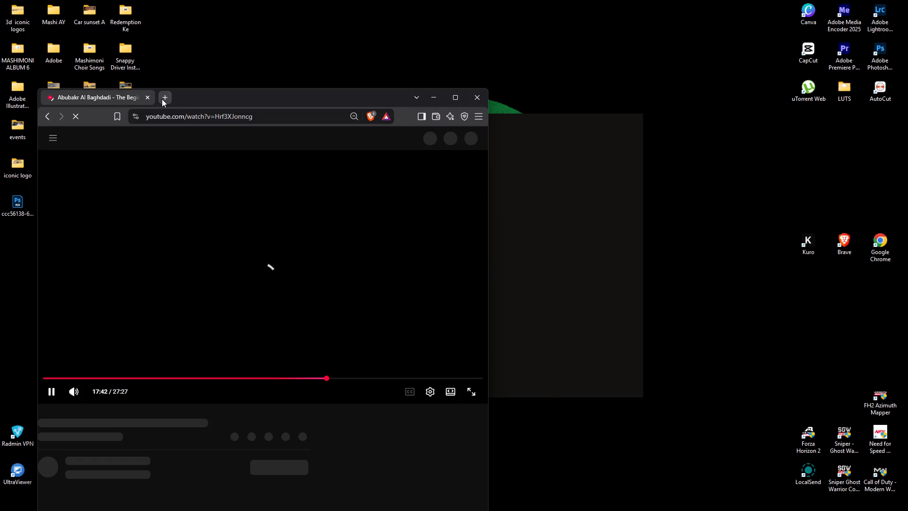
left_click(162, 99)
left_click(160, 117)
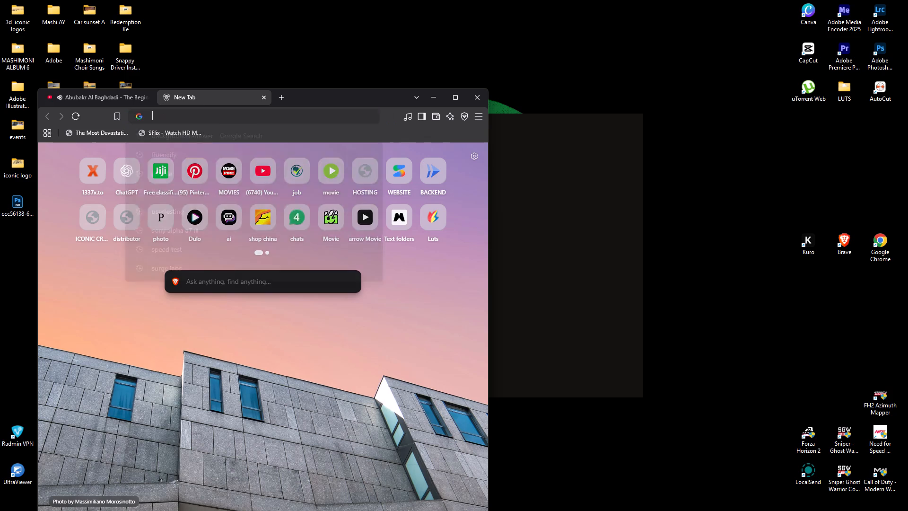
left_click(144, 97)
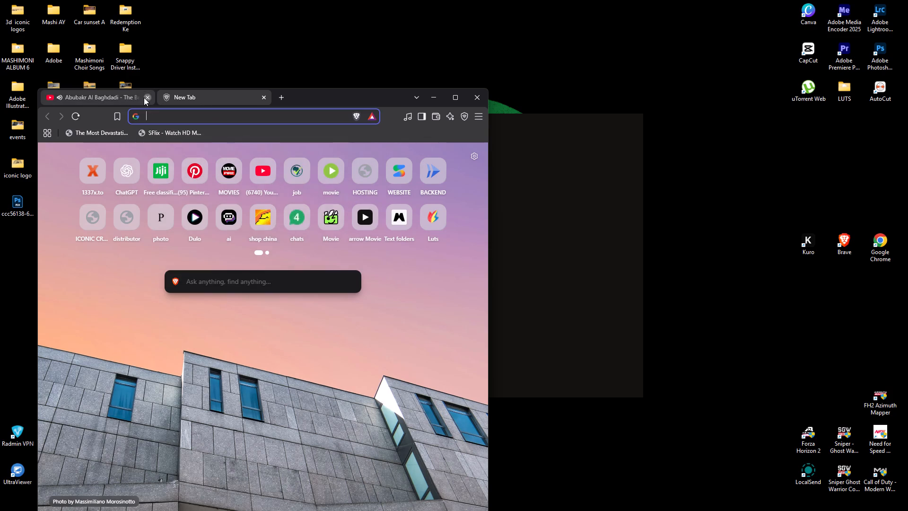
Maximize the Brave window and open the saved Pinterest site from the new tab page.
left_click(153, 115)
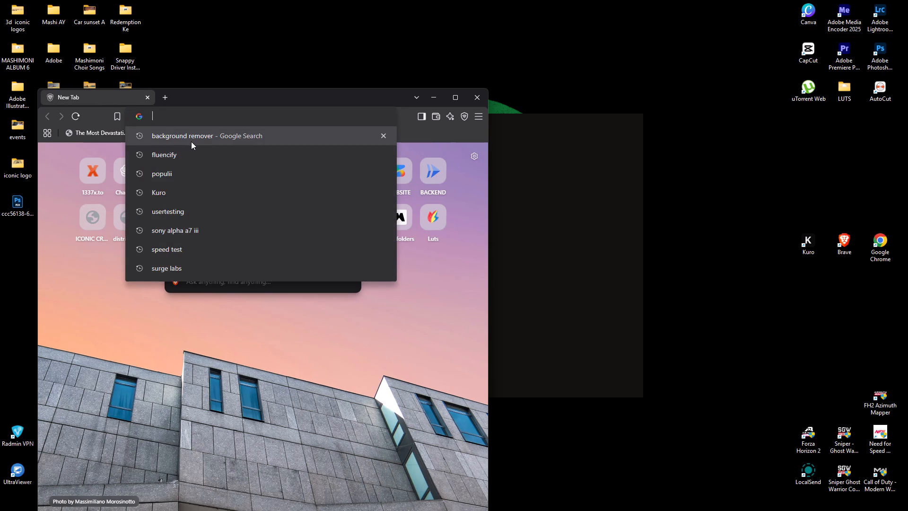
left_click(455, 93)
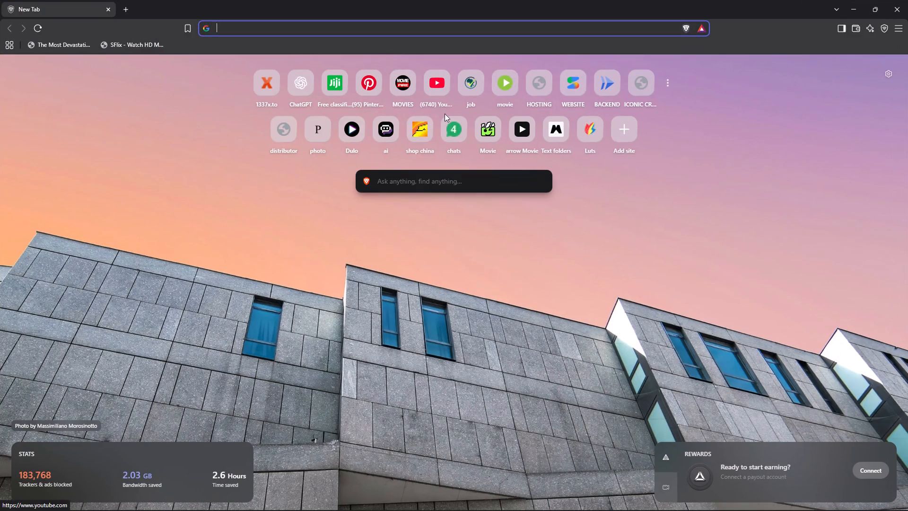
left_click(364, 82)
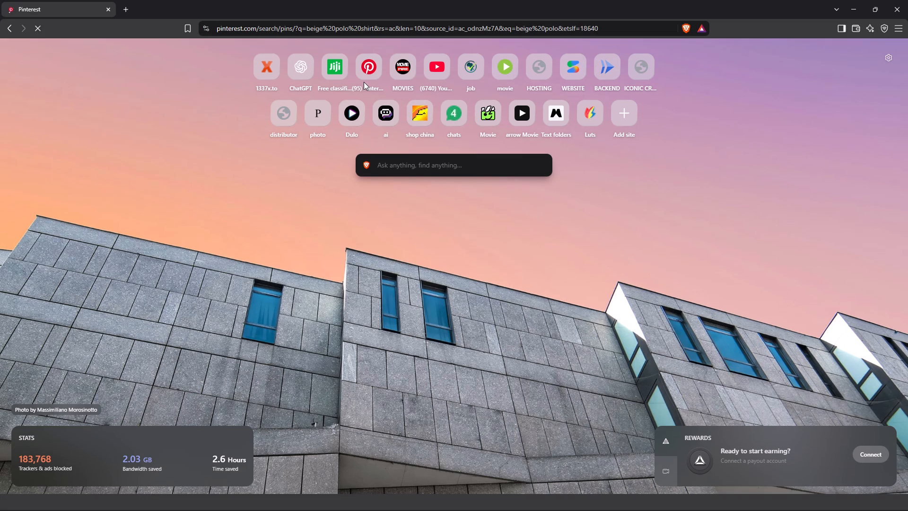
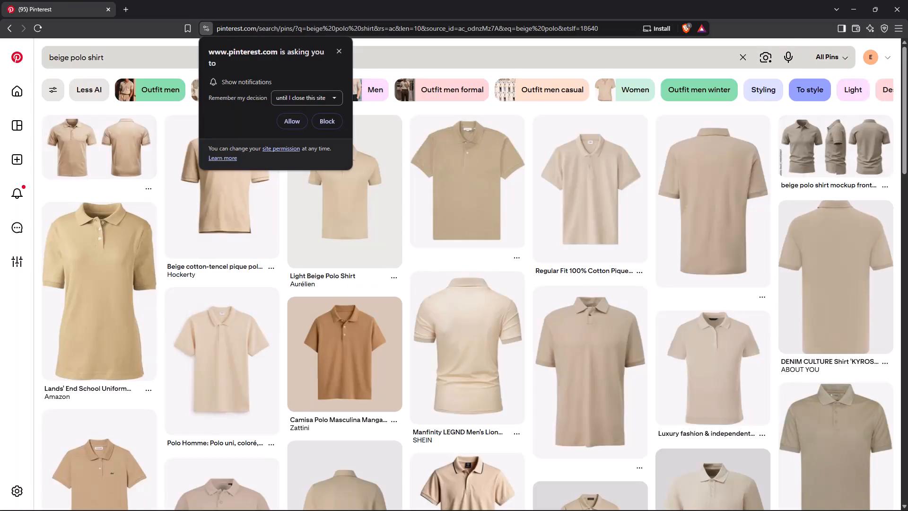
Dismiss the notification request and replace the beige polo shirt search with a search for "puffy jacket".
left_click(337, 49)
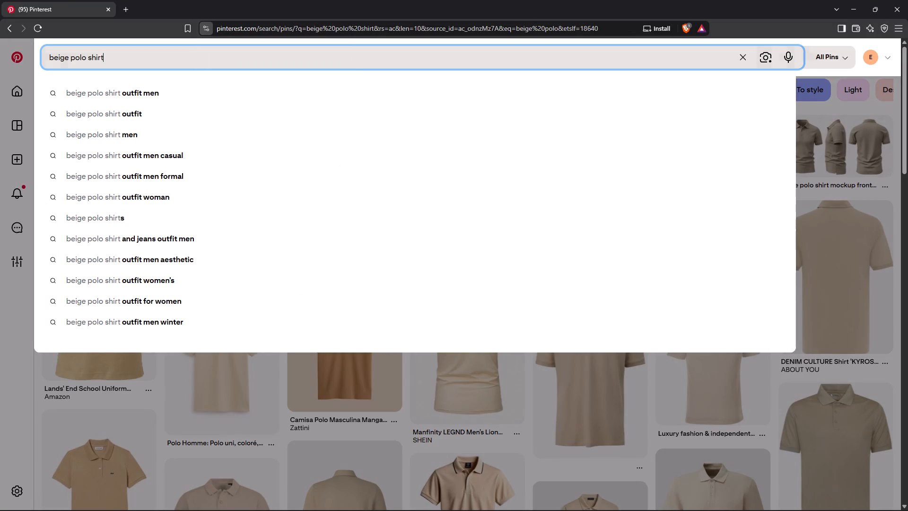
key("BackSpace")
key("BackSpace")
key("BackSpace")
key("BackSpace")
key("BackSpace")
key("BackSpace")
key("BackSpace")
key("BackSpace")
key("BackSpace")
key("BackSpace")
key("BackSpace")
key("BackSpace")
key("BackSpace")
key("BackSpace")
key("BackSpace")
key("BackSpace")
key("BackSpace")
key("BackSpace")
key("BackSpace")
key("BackSpace")
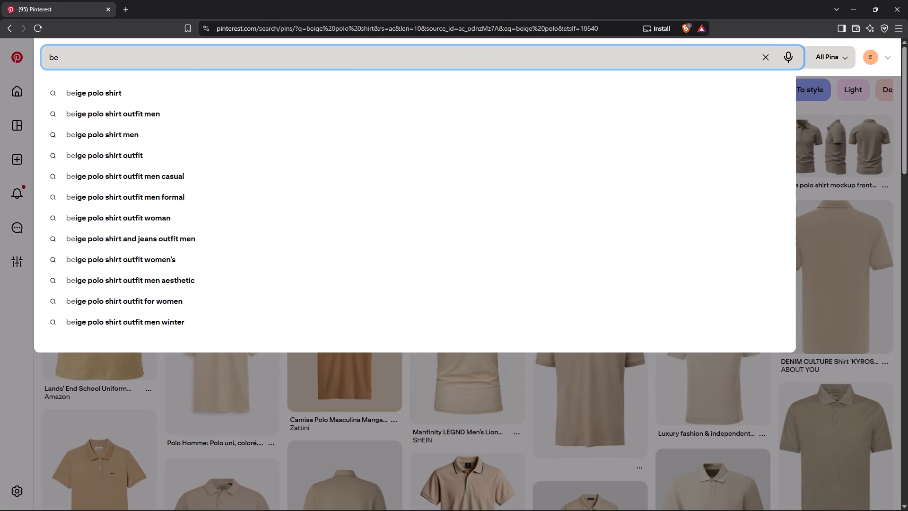
type("Puffy")
key("space")
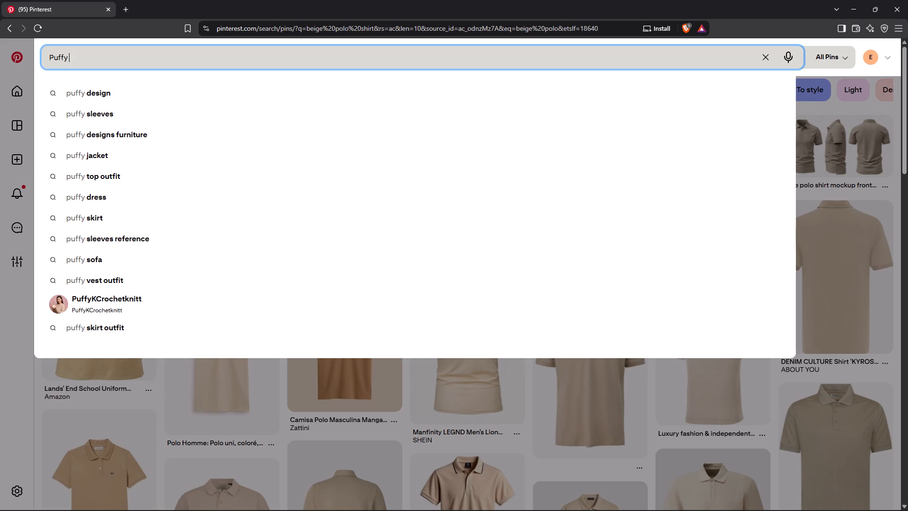
left_click(94, 154)
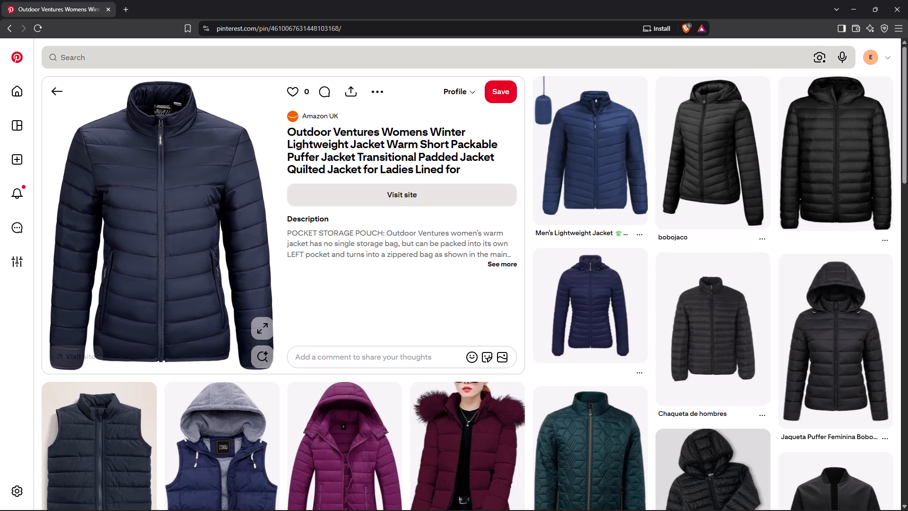
Return from the navy jacket pin to the results and refine the search to "puffy jacket mockup".
left_click(13, 23)
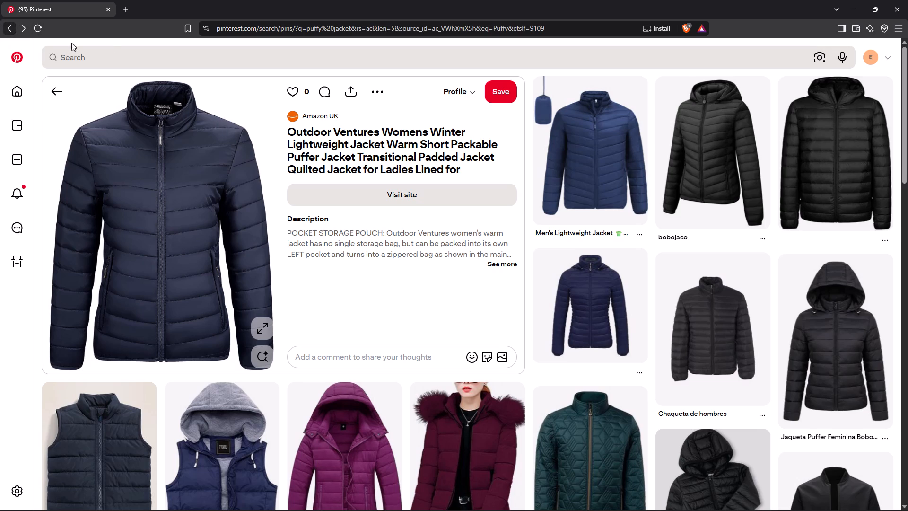
left_click(129, 57)
key("space")
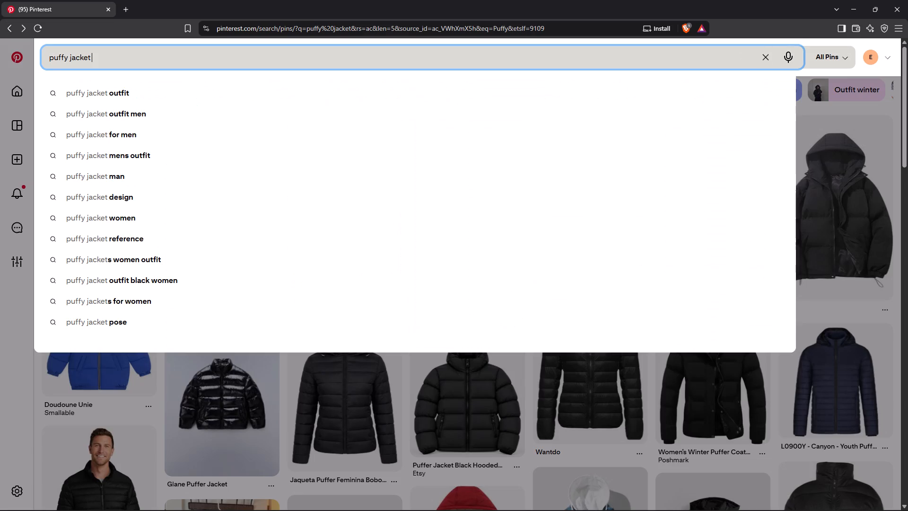
type("mo")
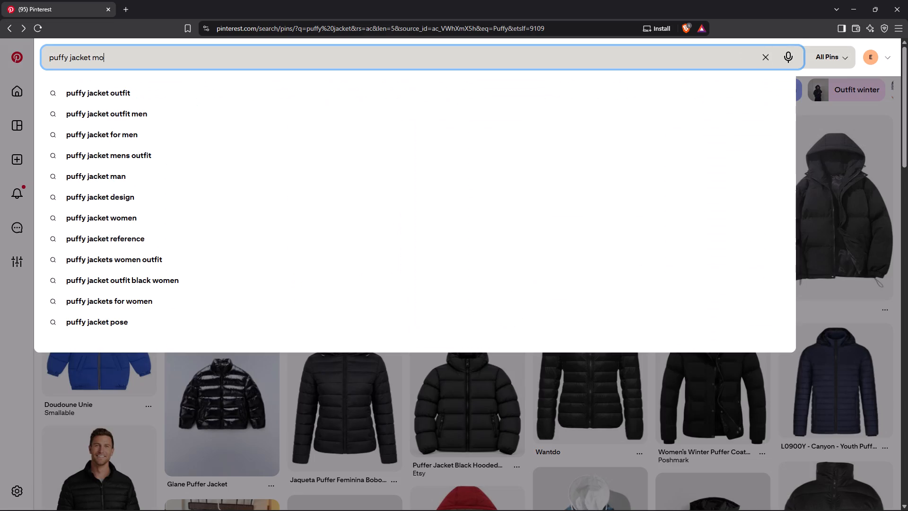
key("c")
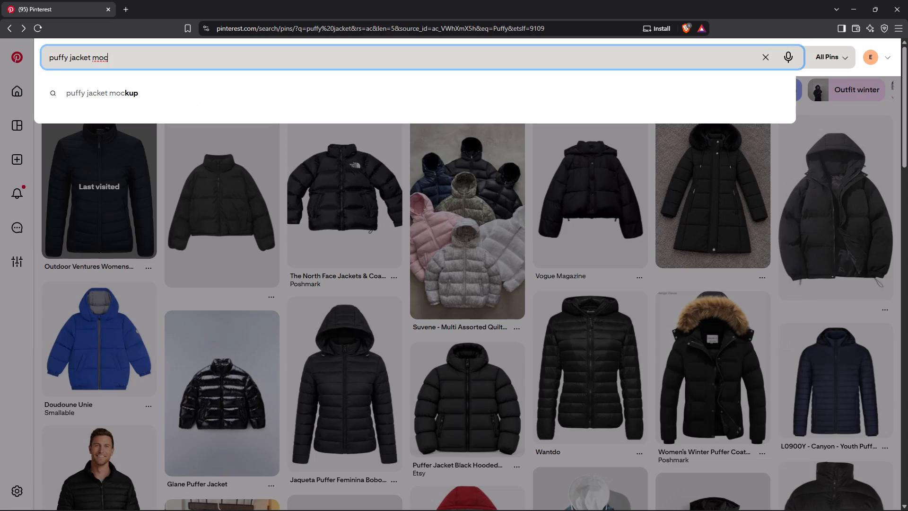
left_click(71, 88)
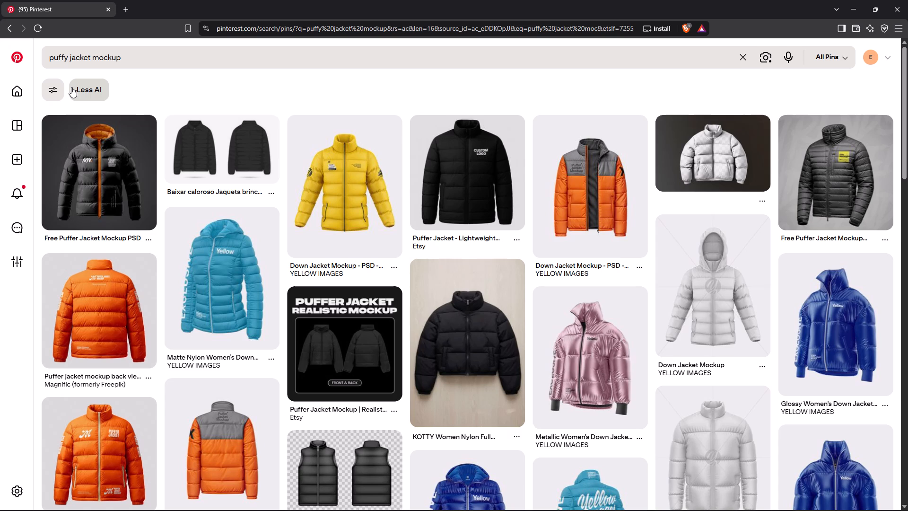
Examine the black front-and-back puffer jacket pin and look through the other puffy jacket mockup results.
left_click(203, 145)
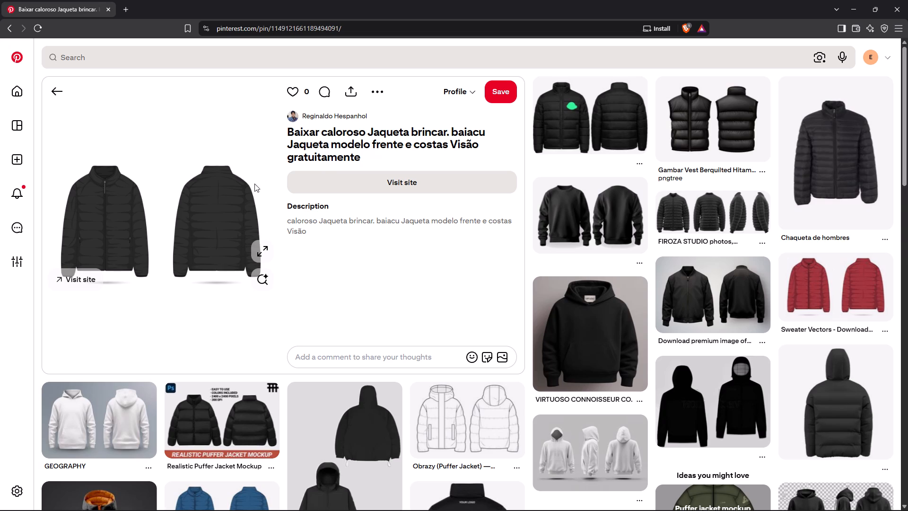
left_click(53, 90)
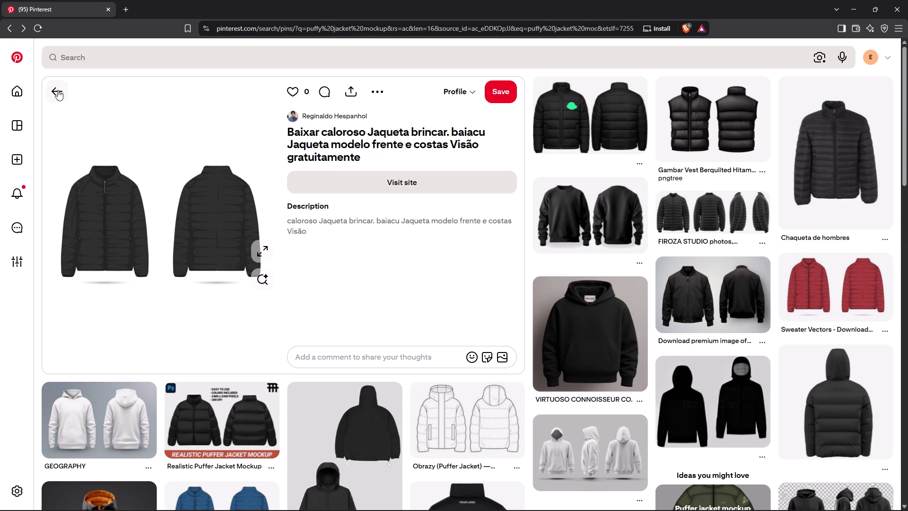
scroll(55, 118, "down", 3)
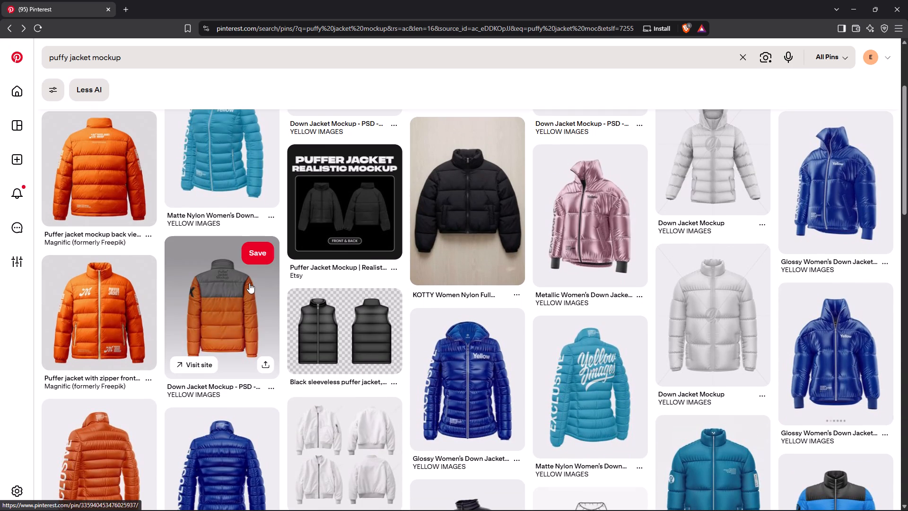
scroll(209, 256, "up", 1)
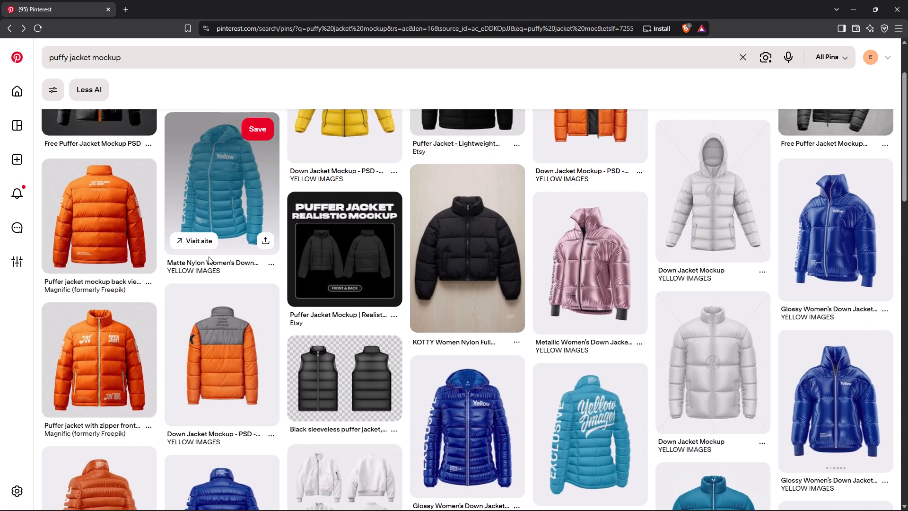
scroll(209, 256, "up", 4)
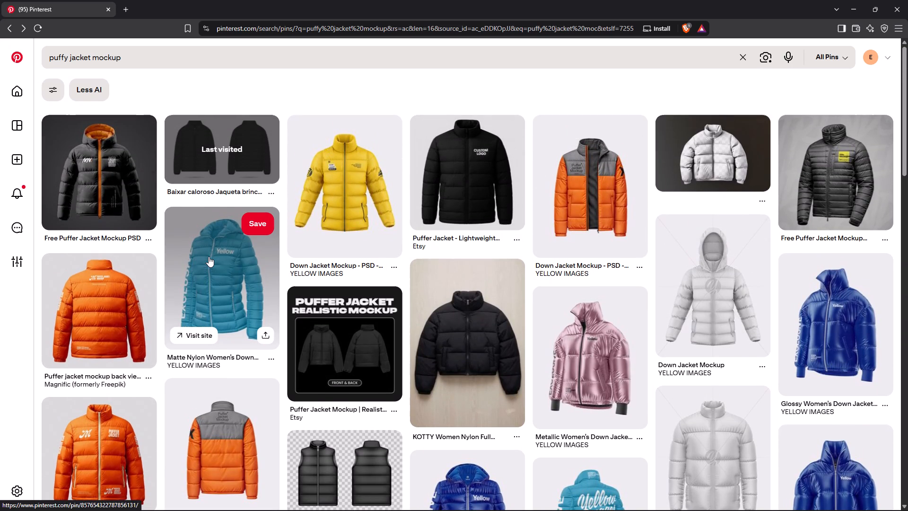
scroll(209, 256, "down", 7)
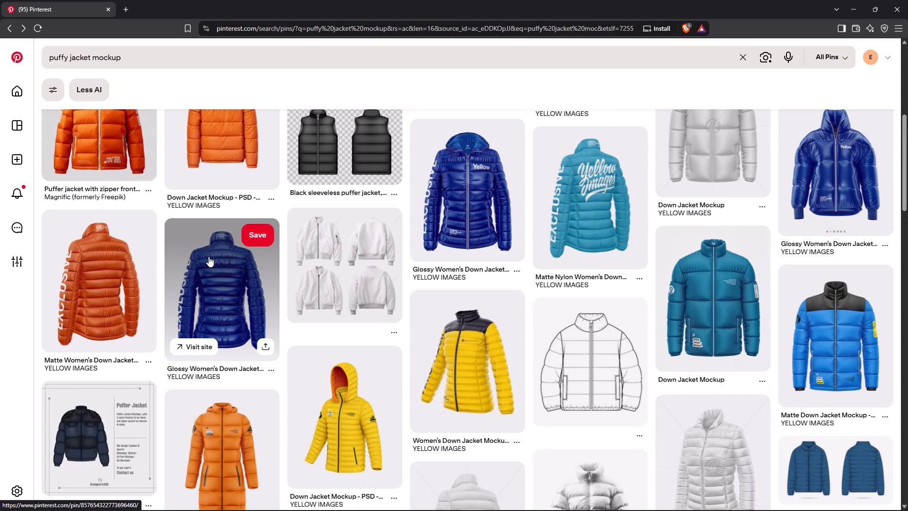
Open the pin with four white bomber jacket views and start downloading its image into the Downloads folder.
left_click(345, 253)
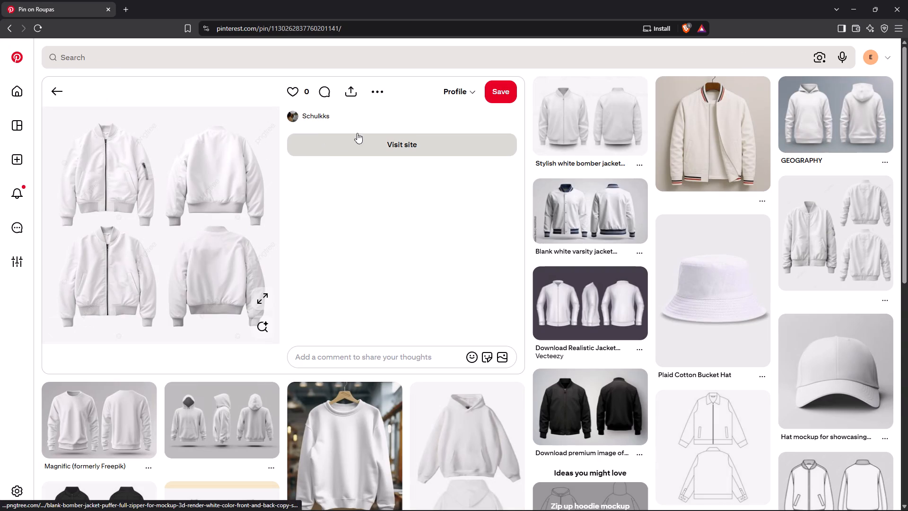
left_click(380, 92)
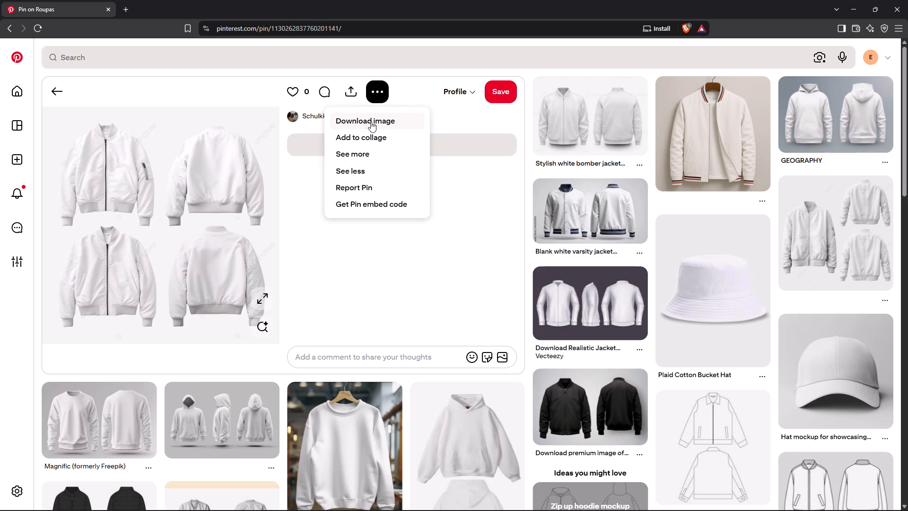
left_click(371, 122)
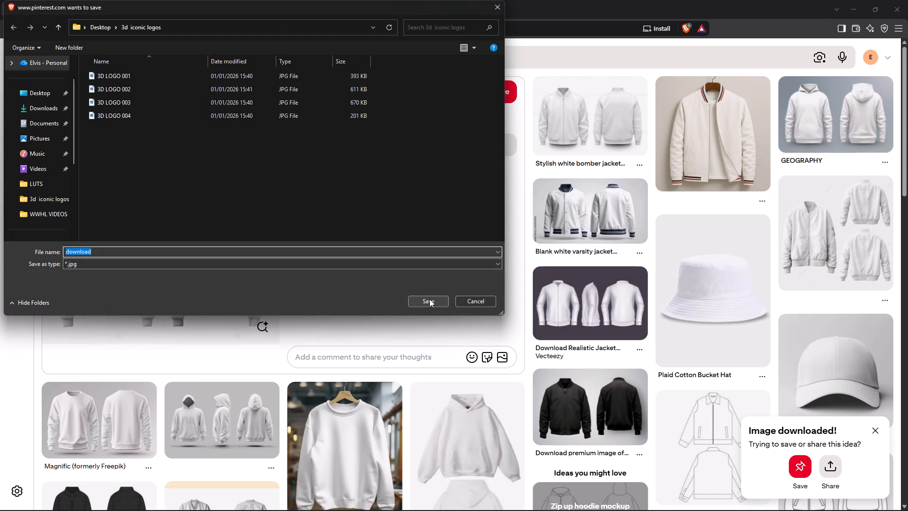
left_click(40, 106)
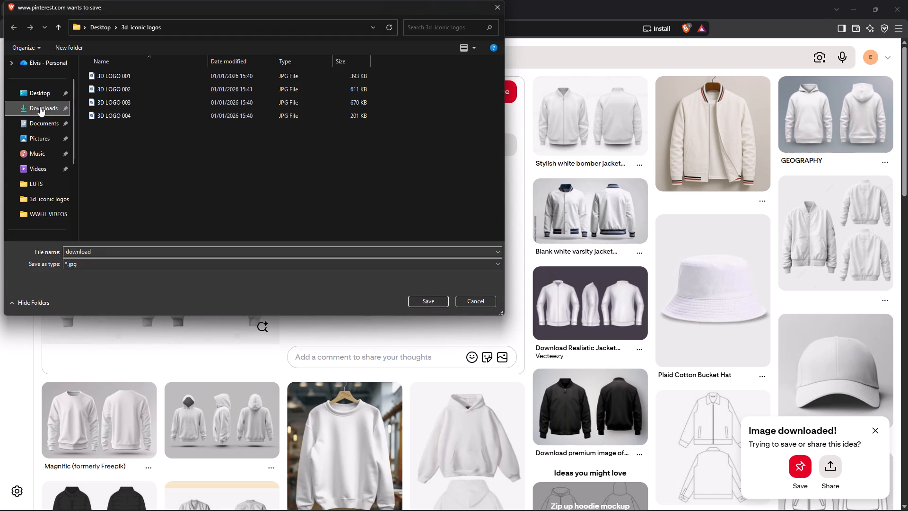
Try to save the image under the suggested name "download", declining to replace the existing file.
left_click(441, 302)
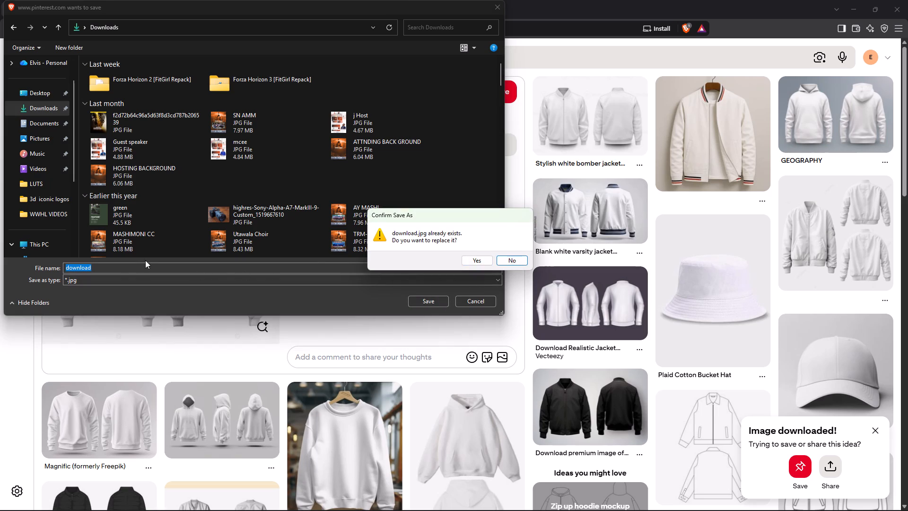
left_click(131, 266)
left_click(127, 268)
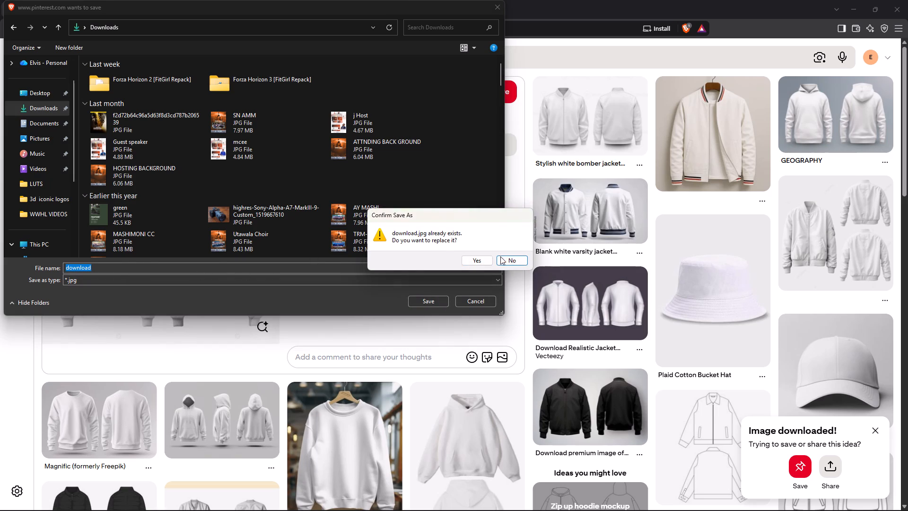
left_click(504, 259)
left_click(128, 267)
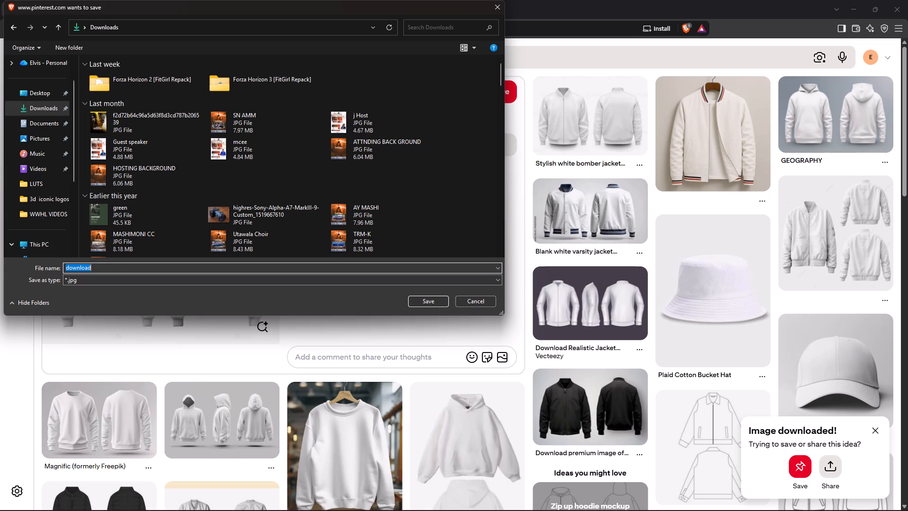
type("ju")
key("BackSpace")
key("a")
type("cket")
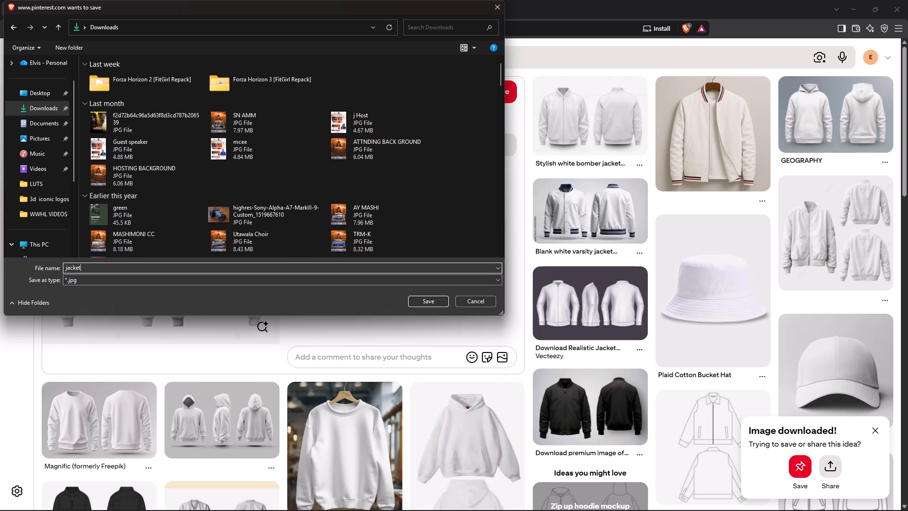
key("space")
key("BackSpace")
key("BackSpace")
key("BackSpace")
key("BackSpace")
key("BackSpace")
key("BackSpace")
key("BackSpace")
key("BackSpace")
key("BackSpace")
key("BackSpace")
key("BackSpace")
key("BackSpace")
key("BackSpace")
Save the white jacket image in Downloads under the file name "College Jacket White".
type("Colle")
type("ge")
key("space")
type("Jacket")
key("space")
key("shift+m")
key("BackSpace")
type("Wite")
key("BackSpace")
key("BackSpace")
key("BackSpace")
type("hite")
key("Return")
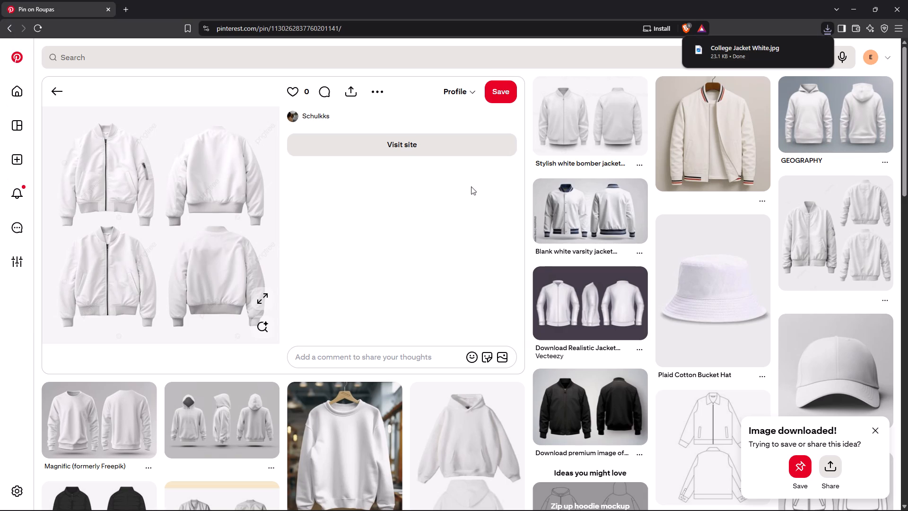
Open the related pin showing a black bomber jacket's front and back, and save its image in Downloads as "Black College Jacket".
scroll(597, 379, "down", 1)
left_click(585, 352)
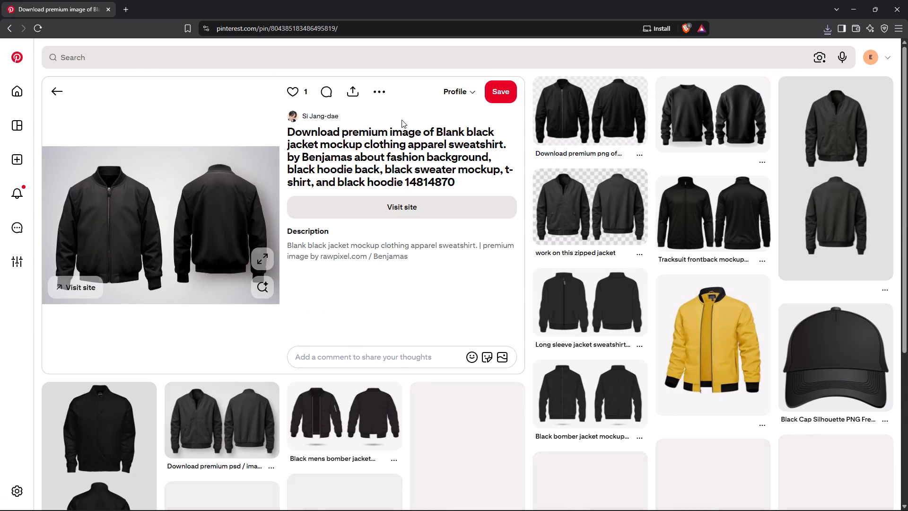
left_click(377, 90)
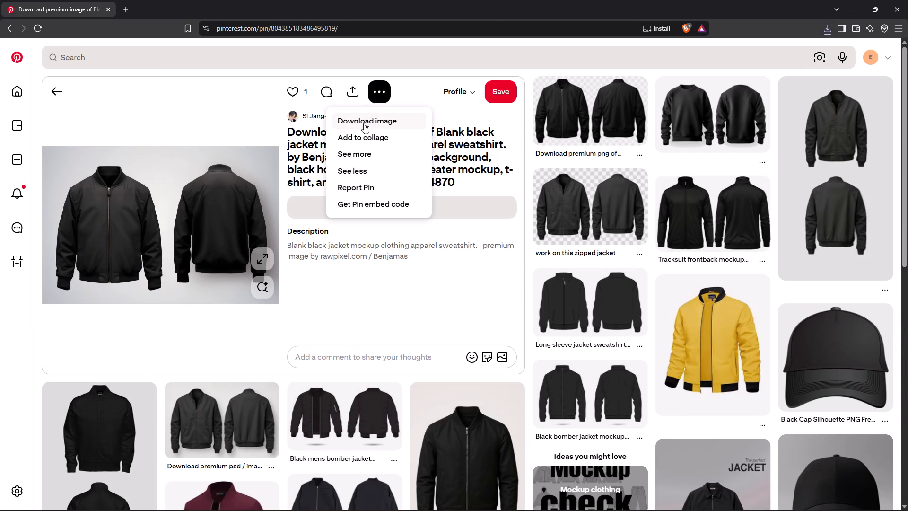
left_click(364, 122)
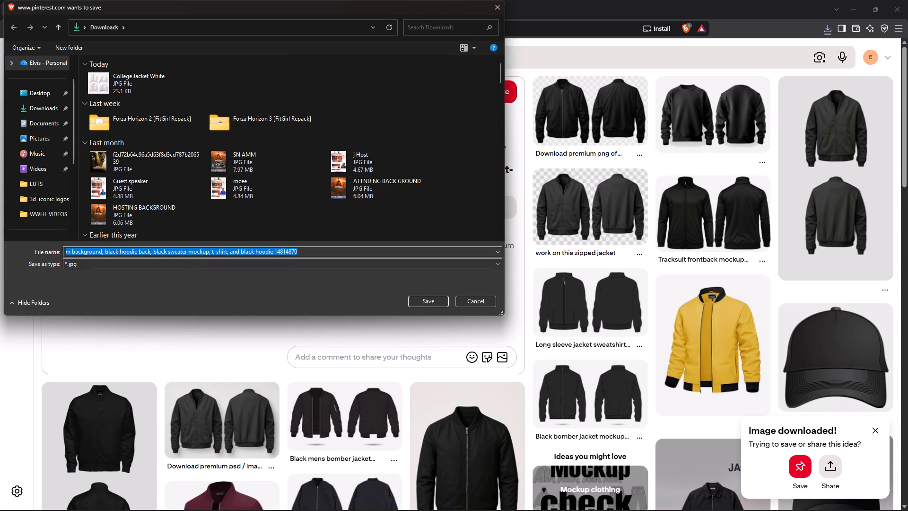
type("Black")
key("space")
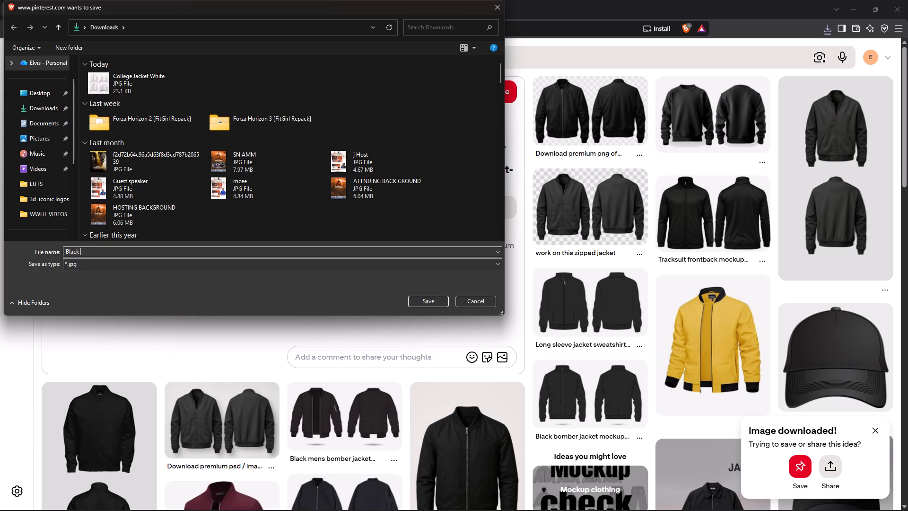
type("College")
key("space")
type("Jacke")
key("t")
left_click(419, 299)
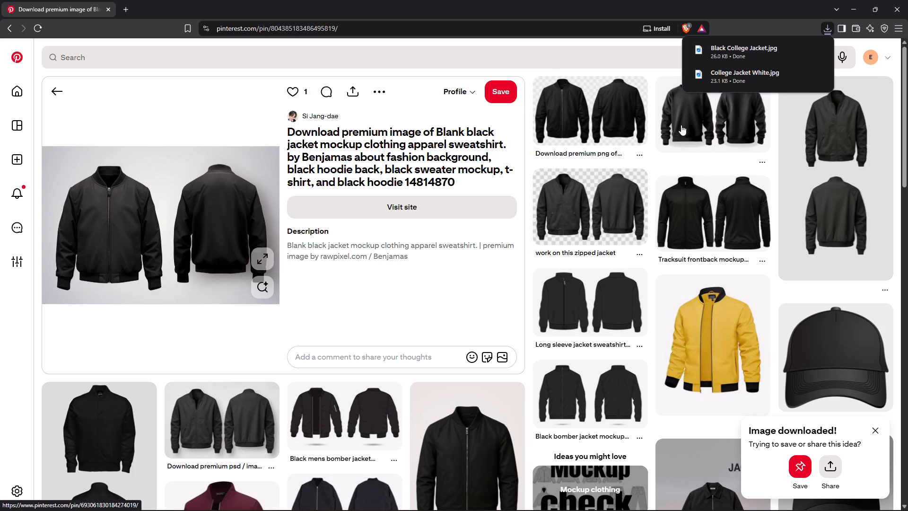
Look through the pins related to the black bomber jacket and return to the puffy jacket mockup results.
scroll(684, 124, "down", 4)
scroll(684, 124, "up", 2)
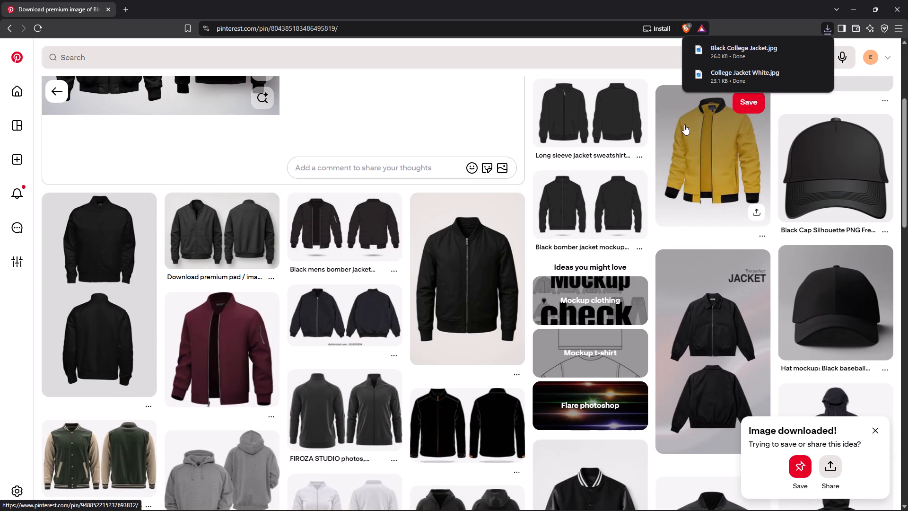
scroll(684, 124, "up", 3)
left_click(5, 29)
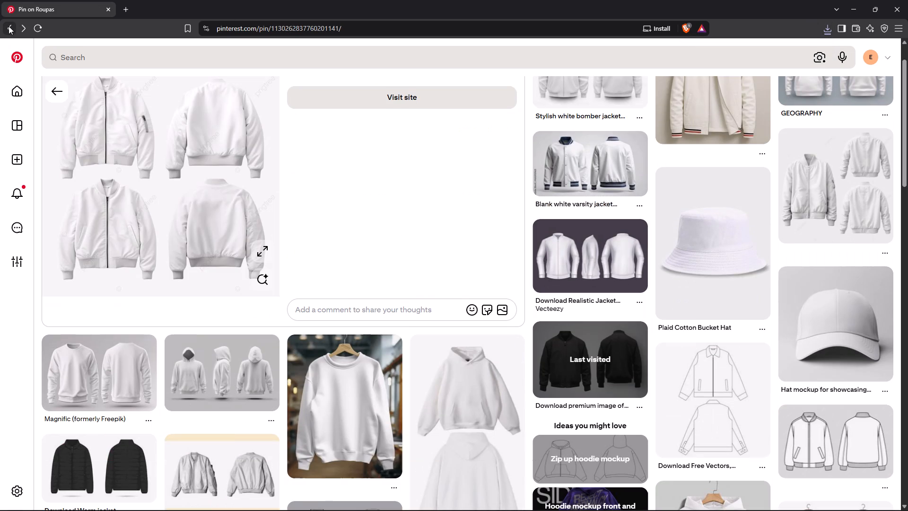
left_click(9, 26)
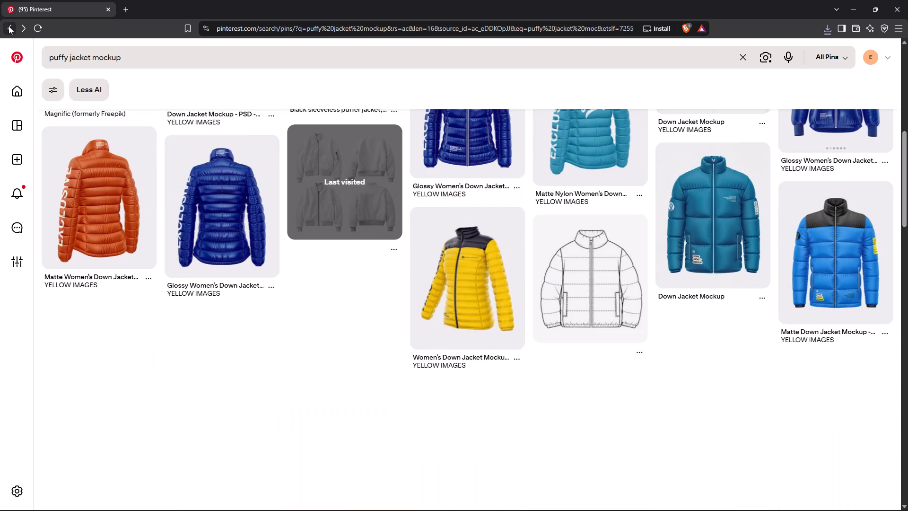
Look through the puffy jacket mockup results for another jacket image worth downloading.
scroll(275, 206, "down", 3)
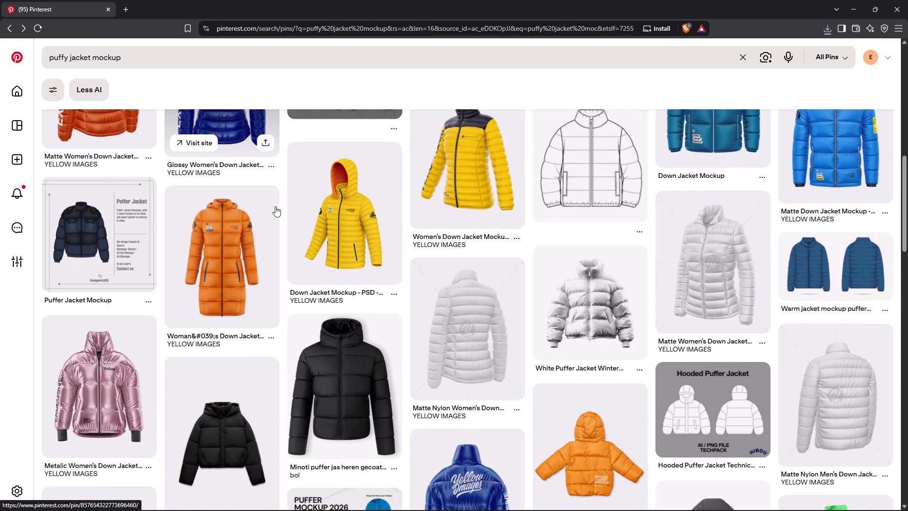
scroll(275, 206, "down", 3)
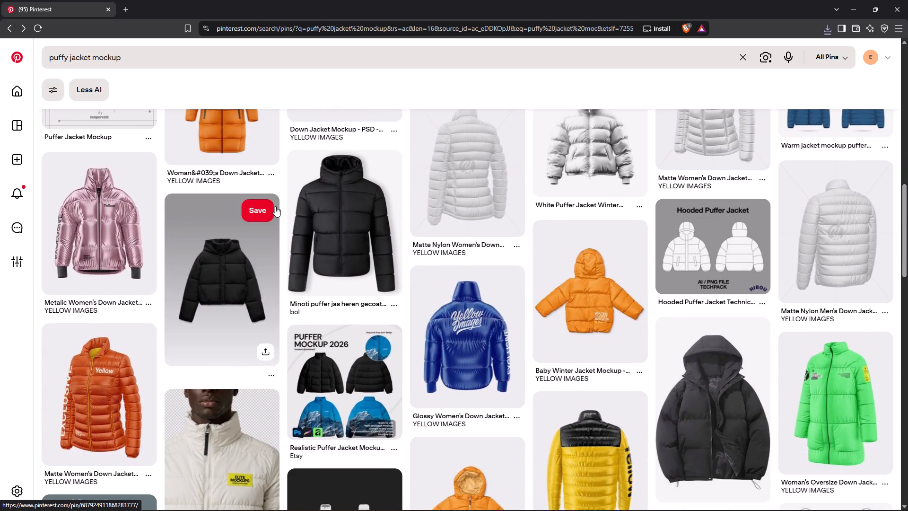
scroll(275, 206, "up", 11)
scroll(243, 175, "up", 10)
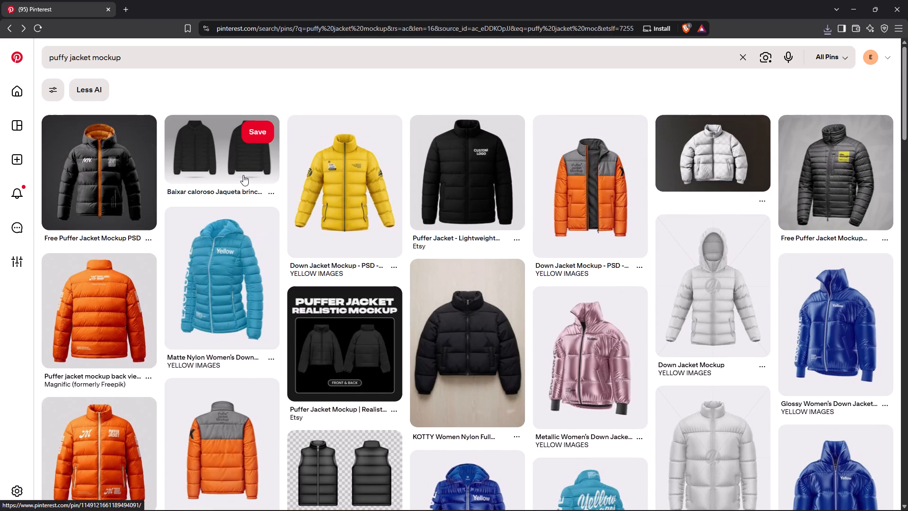
scroll(243, 175, "up", 4)
scroll(333, 207, "up", 3)
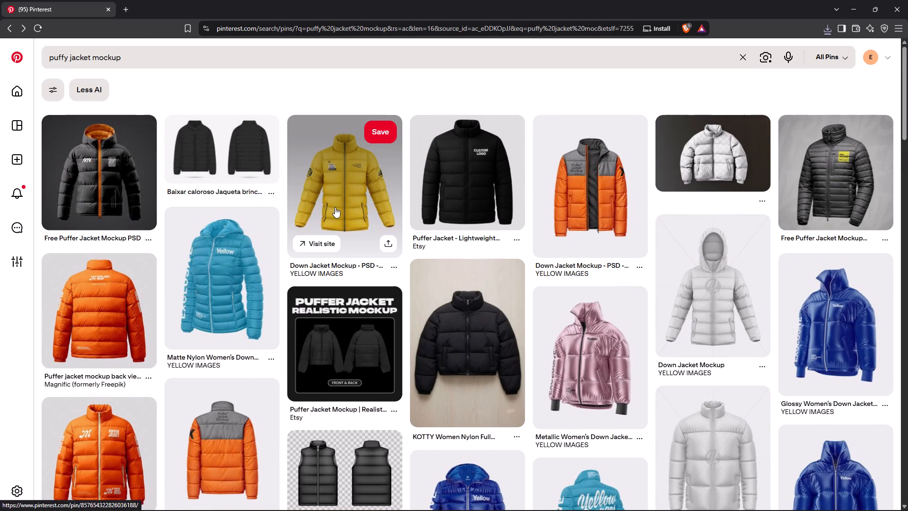
scroll(335, 207, "up", 2)
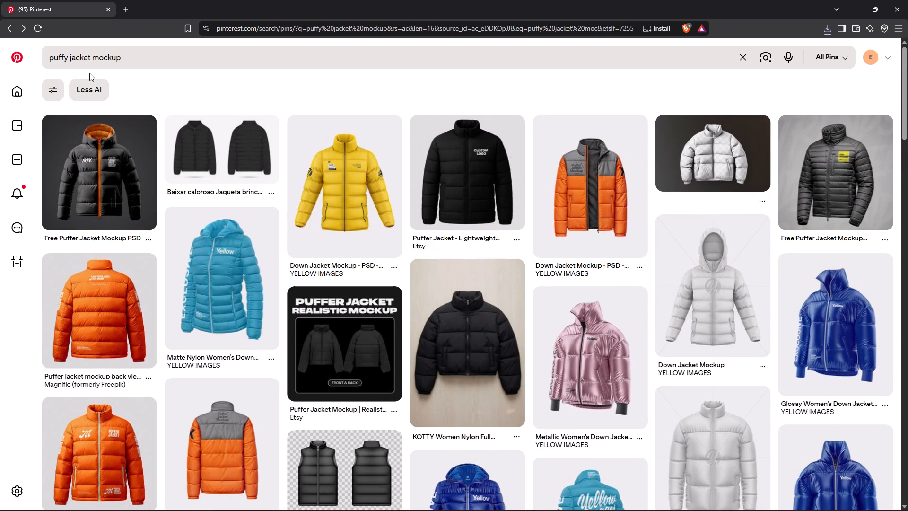
scroll(337, 213, "down", 6)
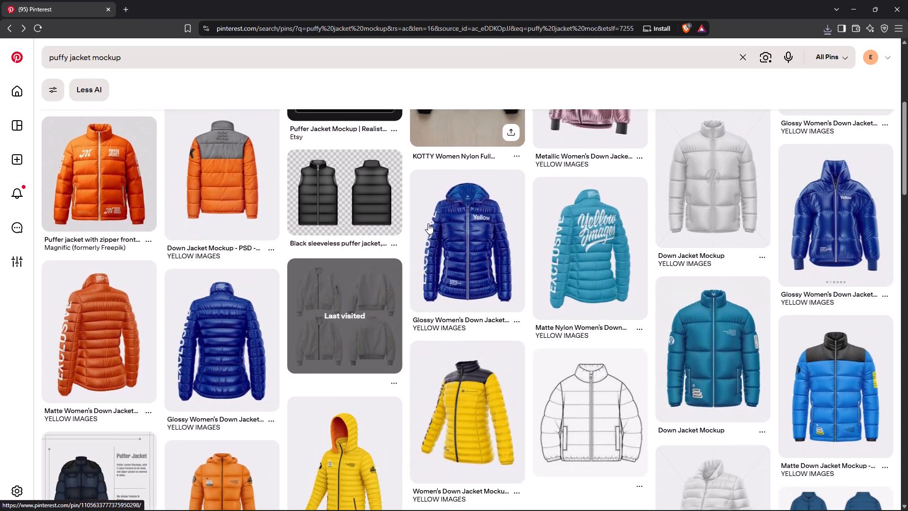
scroll(428, 223, "down", 6)
scroll(428, 223, "up", 12)
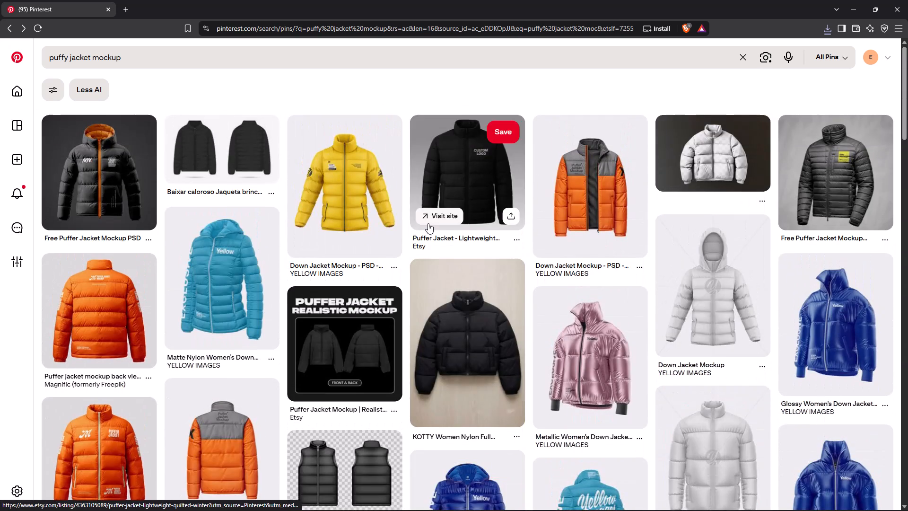
Open the black sleeveless puffer jacket pin and, from its related pins, the pngtree black quilted vest shown front and back.
scroll(428, 223, "down", 3)
left_click(331, 328)
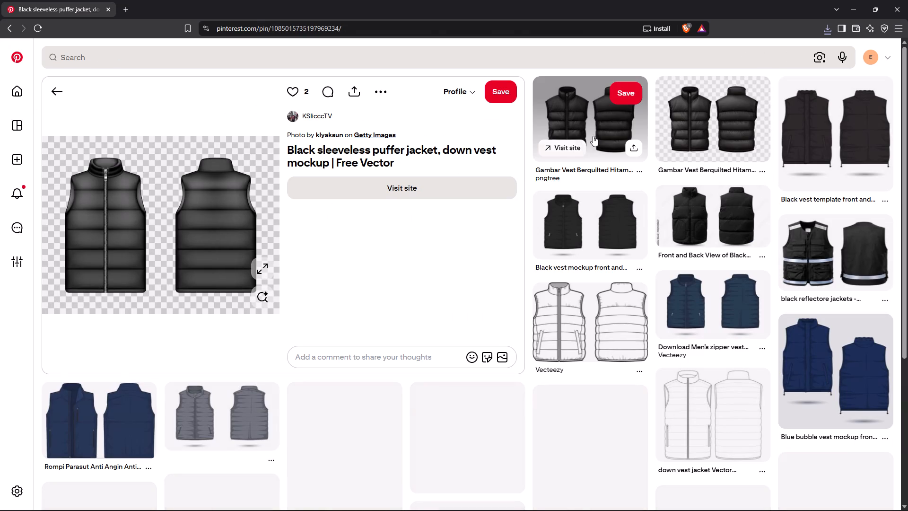
left_click(618, 115)
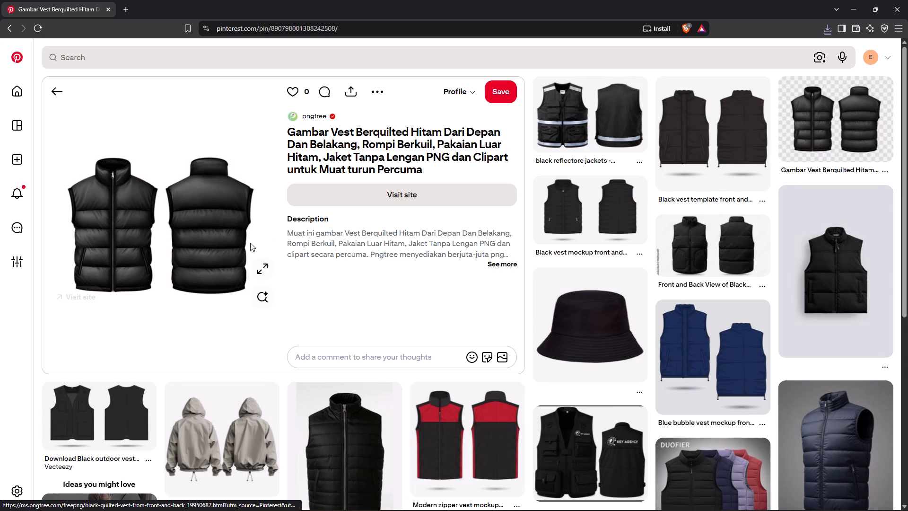
Download the black quilted vest image into Downloads under the file name "half puffy jackets".
left_click(378, 89)
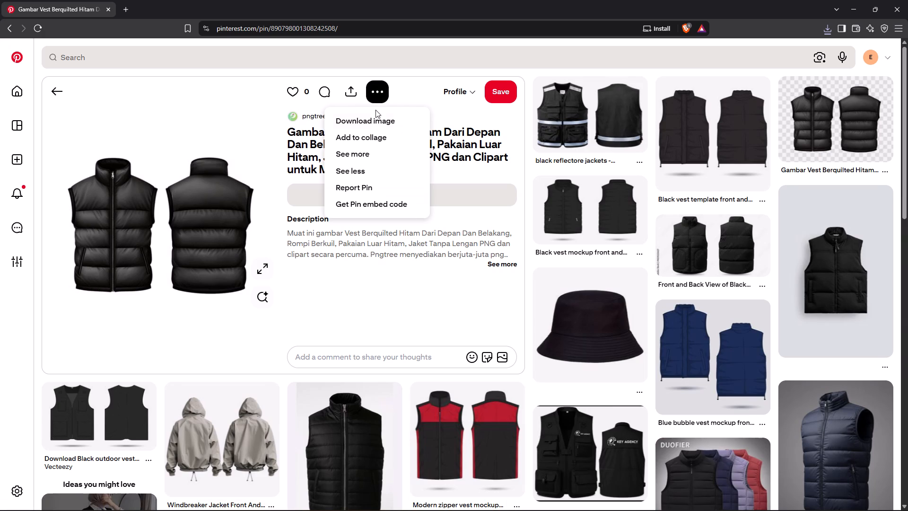
left_click(375, 120)
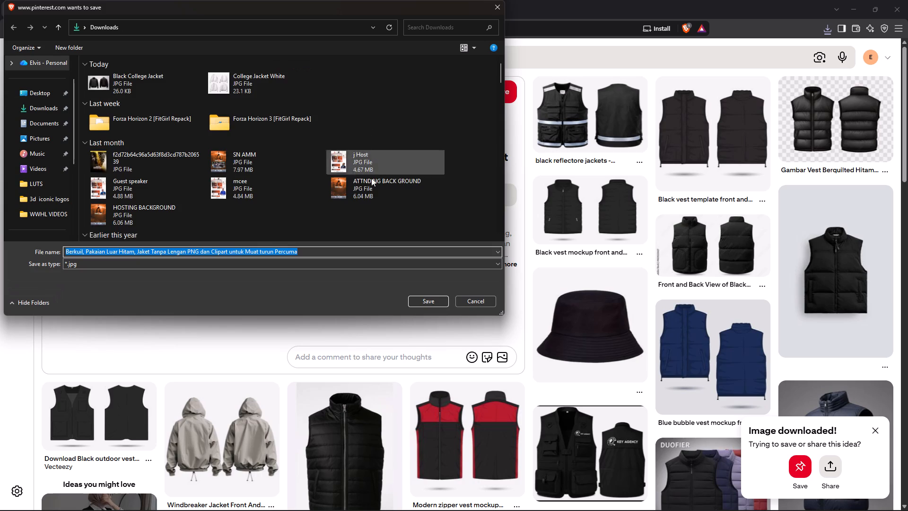
left_click(385, 251)
triple_click(385, 251)
left_click_drag(385, 251, 347, 253)
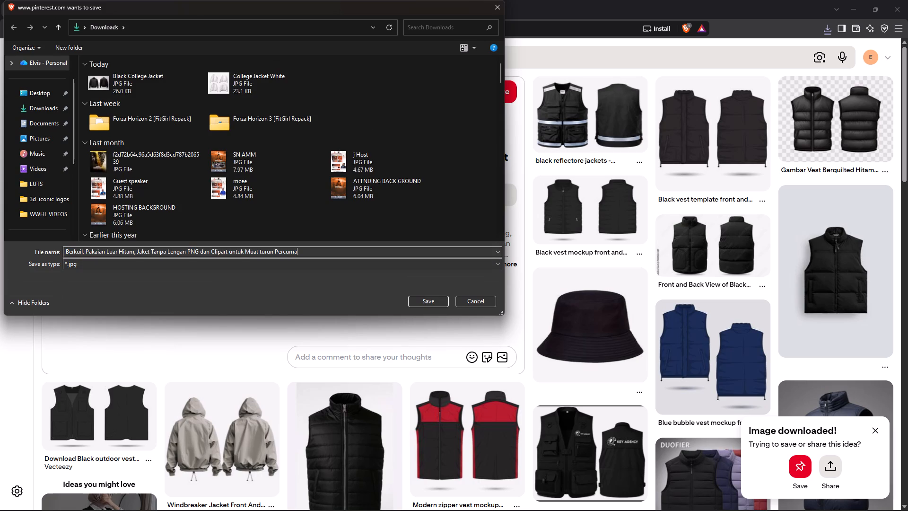
left_click_drag(347, 253, 41, 257)
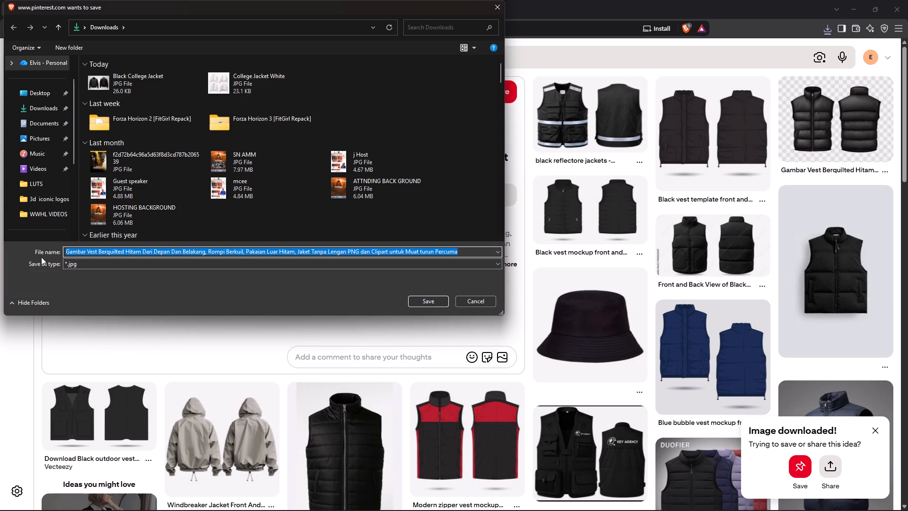
type("half")
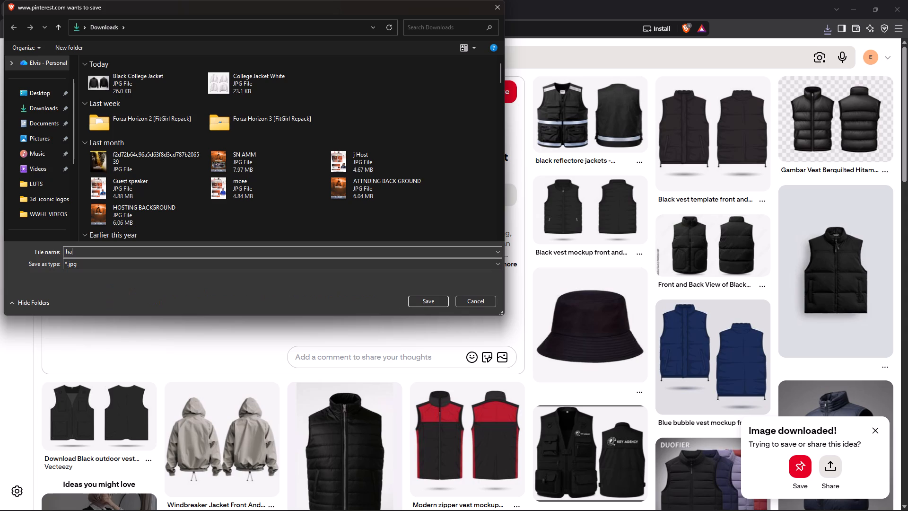
key("space")
type("puffy jackets")
left_click(415, 300)
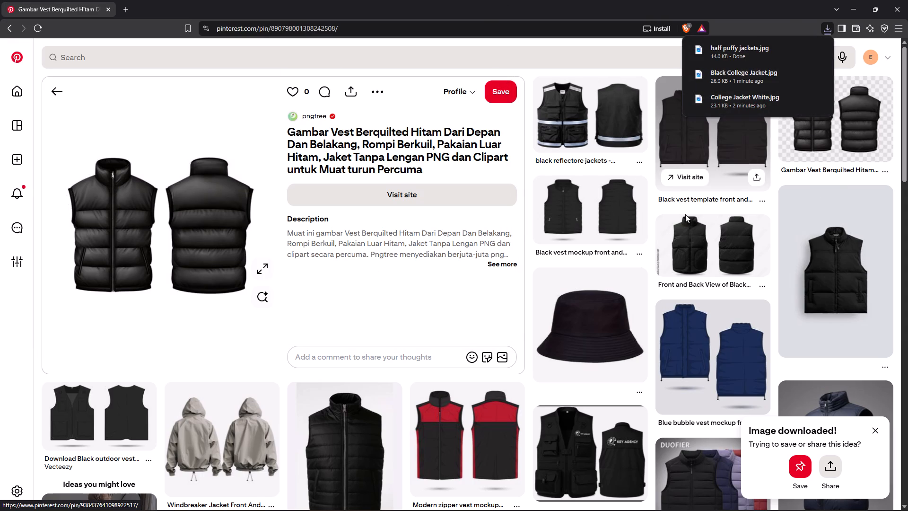
Open the "black reflectore jackets" pin, a black reflective vest shown front and back, from the quilted vest's related pins.
scroll(670, 248, "down", 1)
scroll(670, 248, "up", 2)
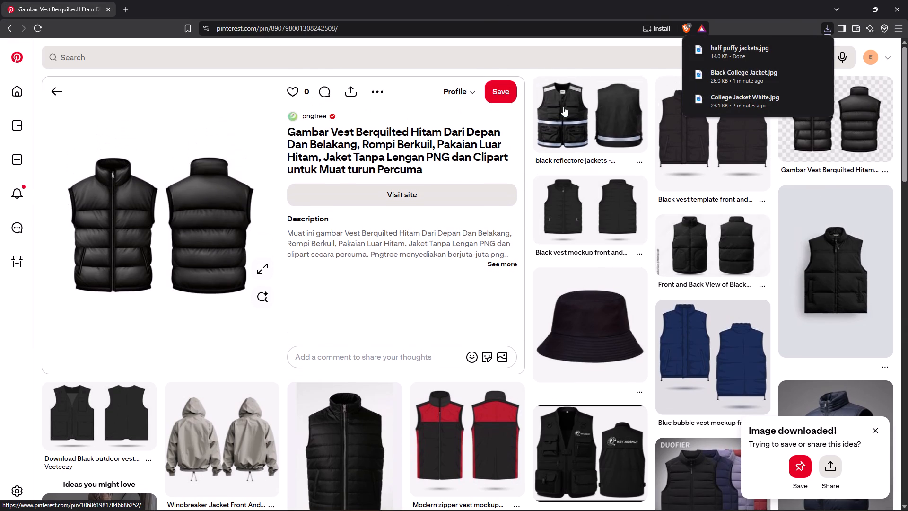
left_click(567, 104)
right_click(567, 104)
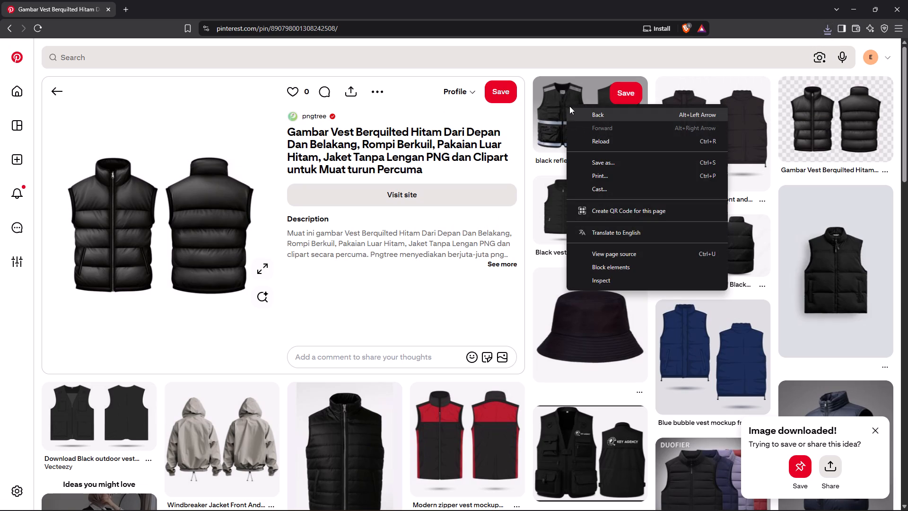
left_click(555, 107)
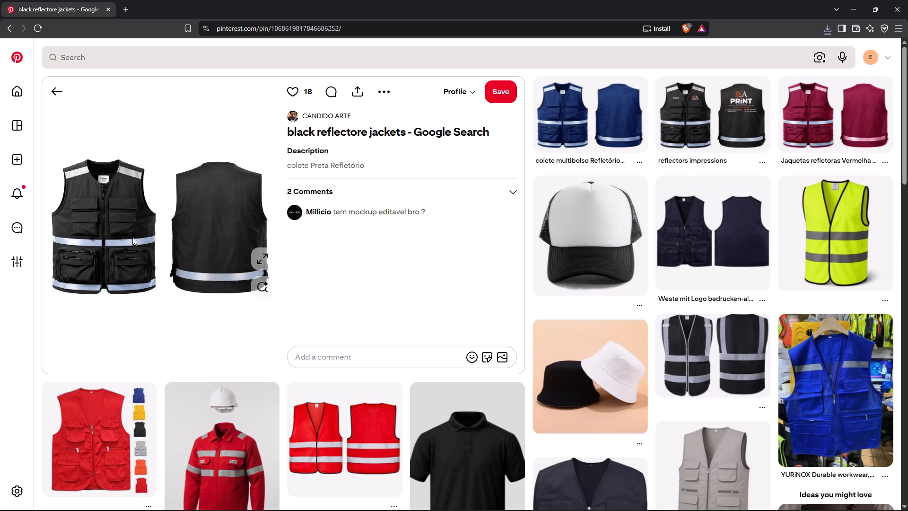
Look through the pins related to the black reflective vest for other vest or clothing mockups worth downloading.
scroll(140, 232, "down", 3)
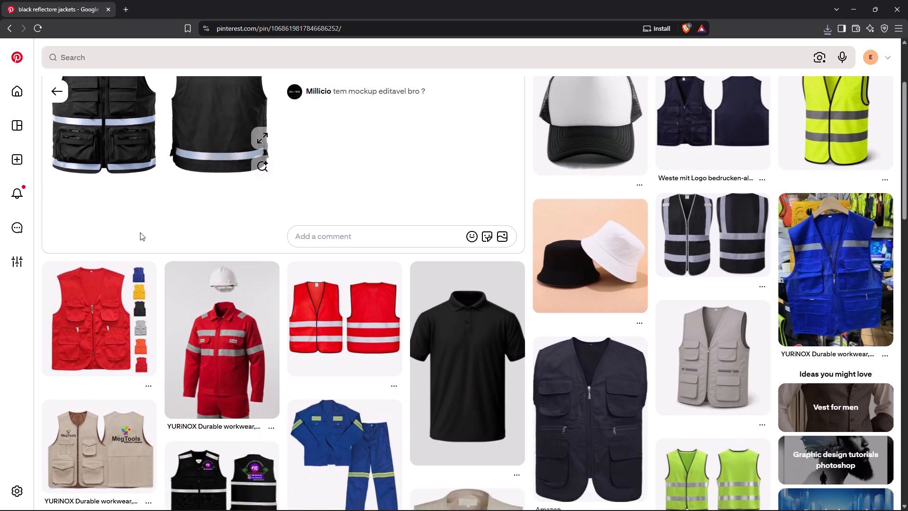
scroll(140, 232, "down", 1)
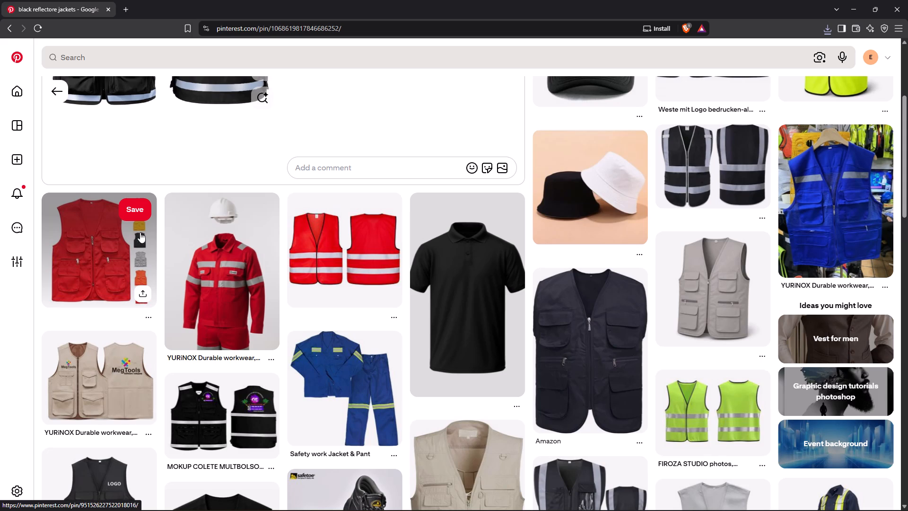
scroll(140, 232, "down", 2)
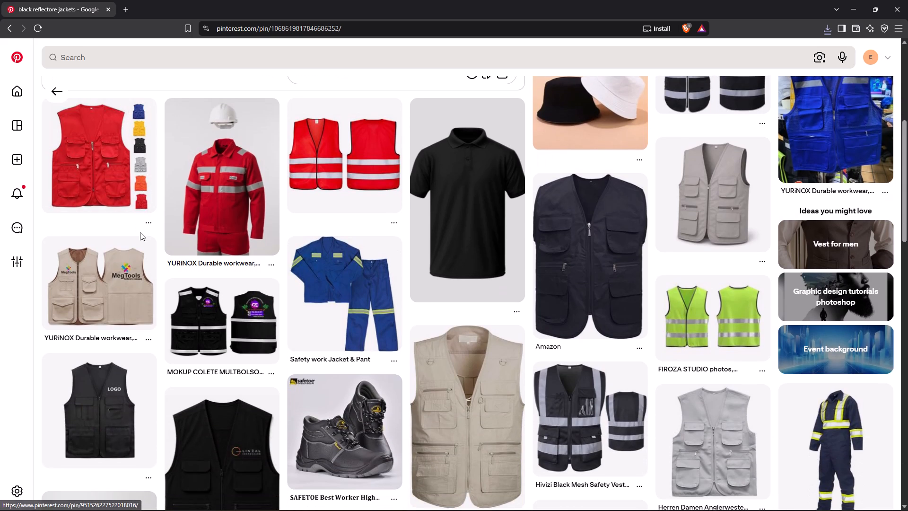
scroll(140, 232, "down", 3)
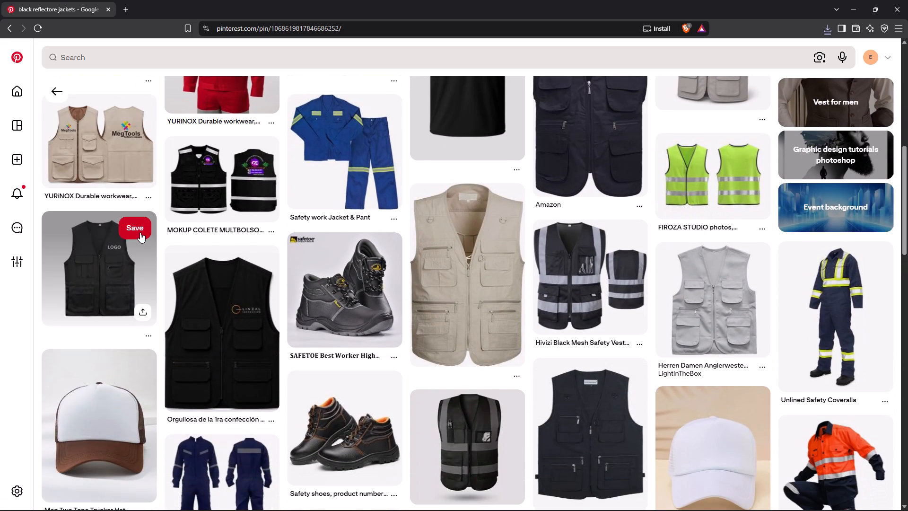
scroll(140, 232, "down", 2)
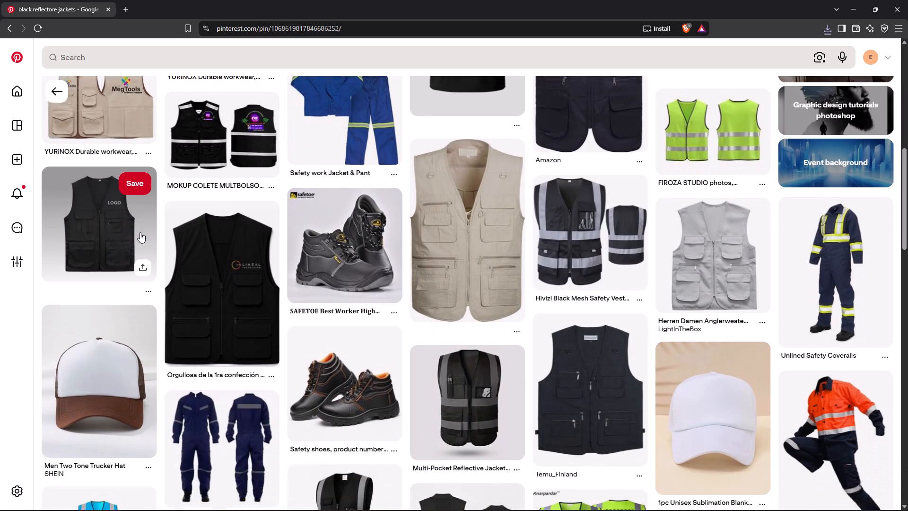
scroll(140, 232, "down", 4)
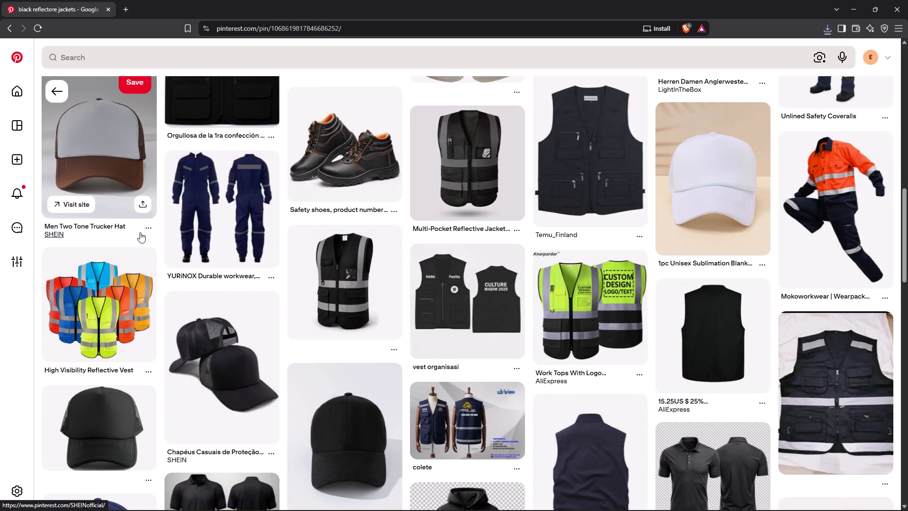
scroll(140, 232, "up", 12)
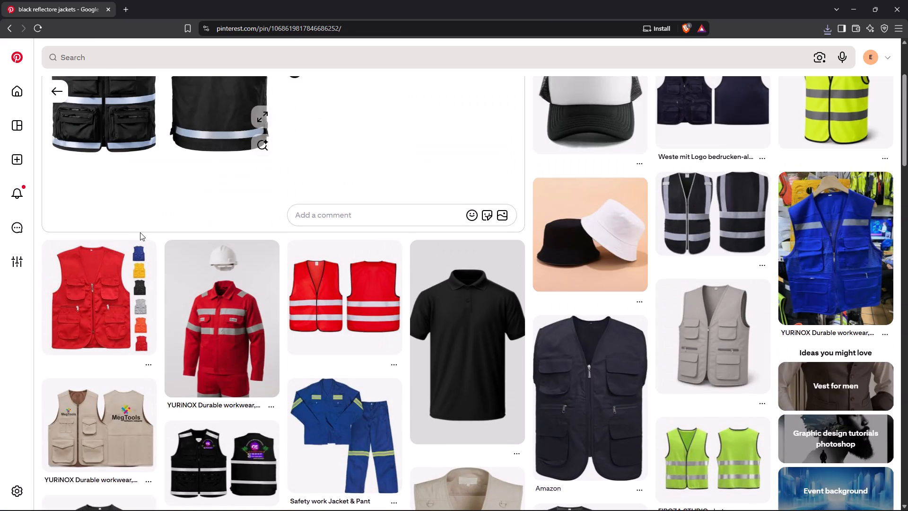
scroll(140, 232, "up", 9)
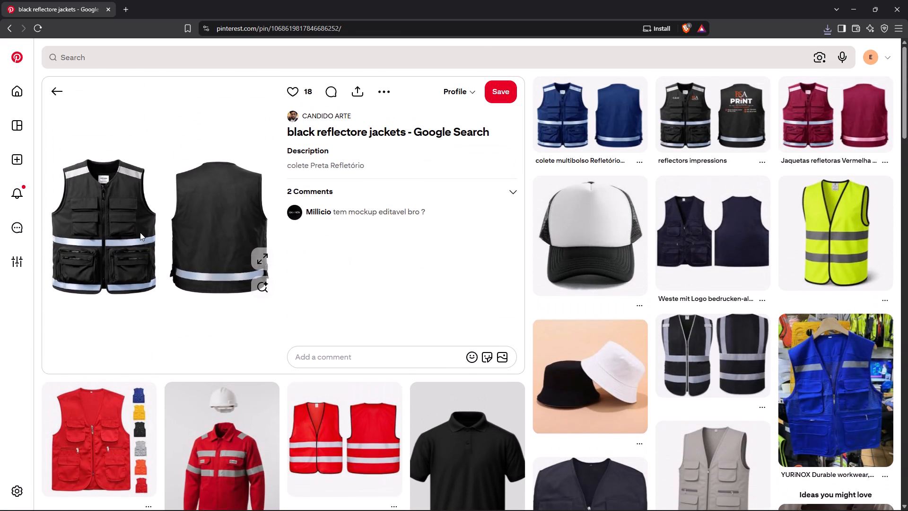
scroll(140, 232, "down", 7)
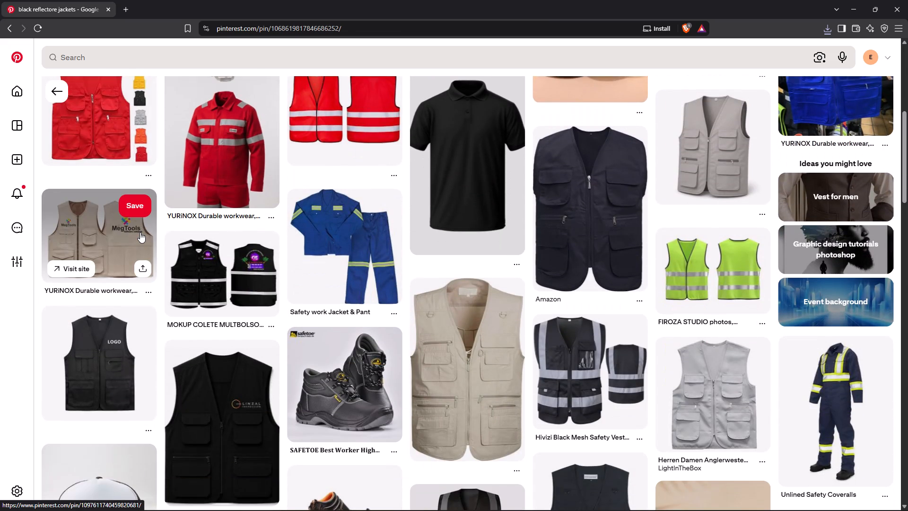
scroll(140, 232, "down", 14)
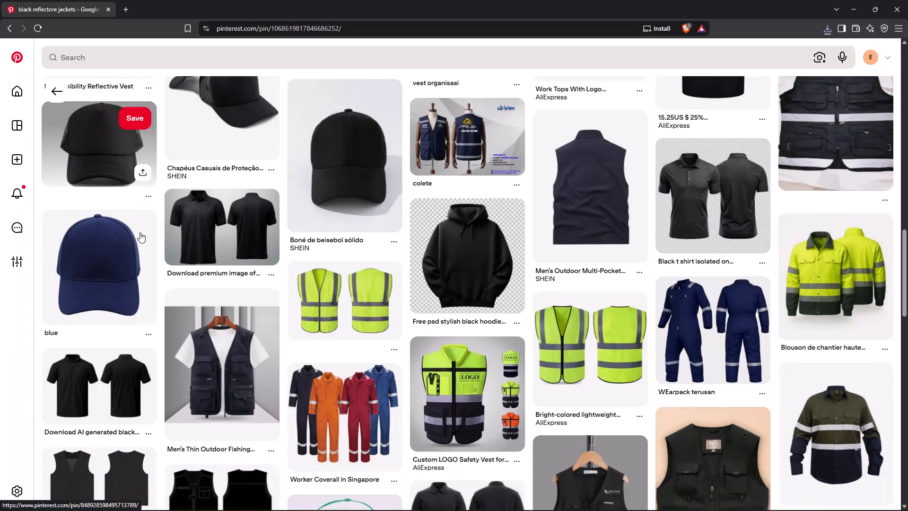
Download the black reflective vest image into Downloads under the suggested file name "black reflectore jackets - Google Search".
scroll(140, 232, "up", 19)
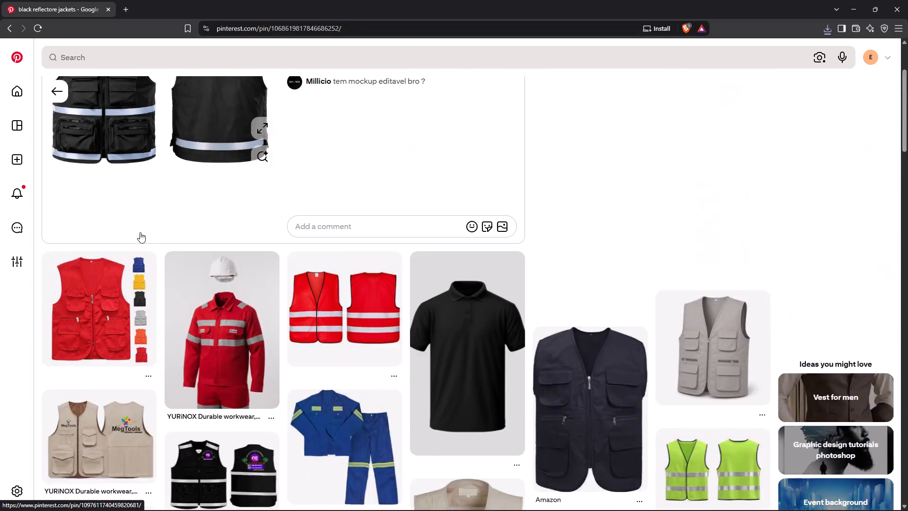
scroll(140, 232, "up", 6)
left_click(397, 90)
left_click(387, 89)
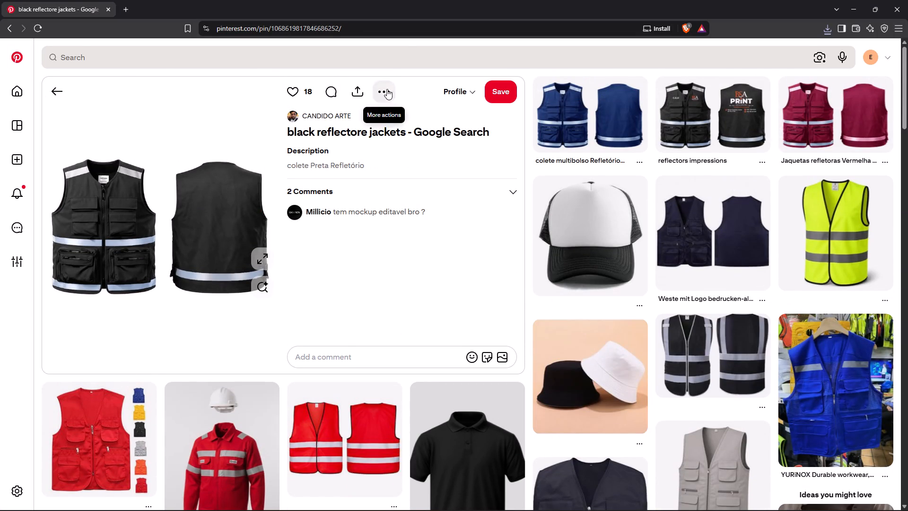
left_click(370, 116)
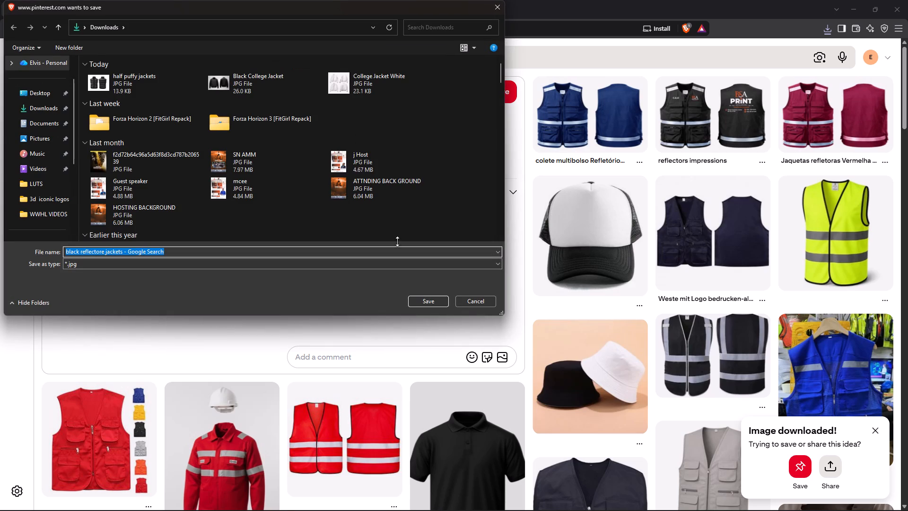
left_click(428, 300)
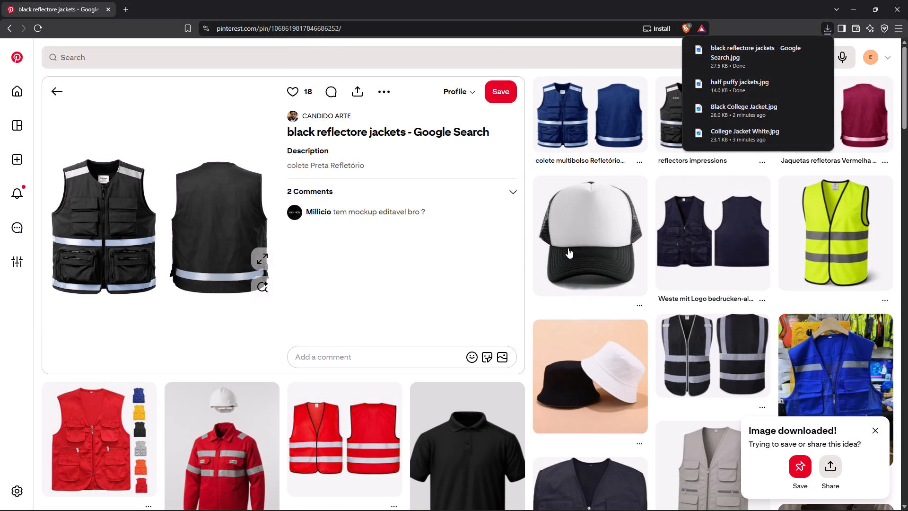
Look through the related pins below the reflective vest again for another mockup image.
scroll(617, 291, "down", 4)
scroll(445, 279, "down", 3)
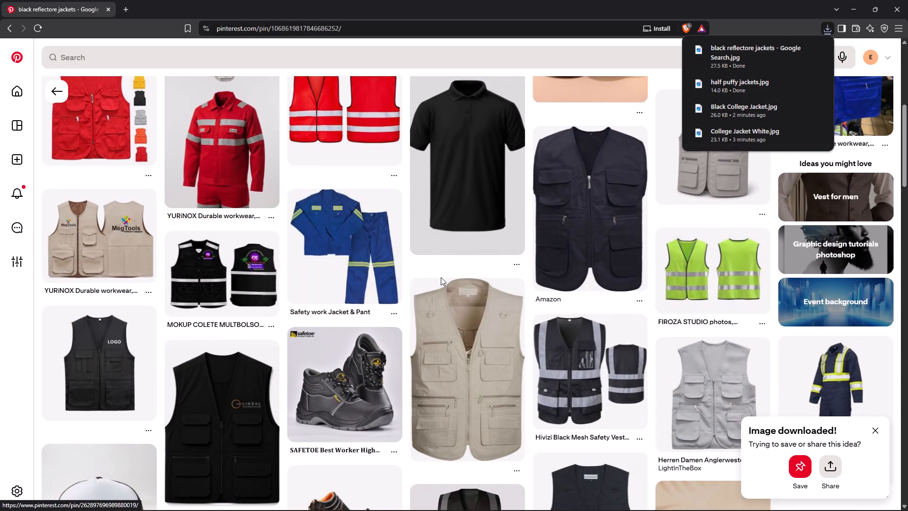
scroll(441, 277, "up", 3)
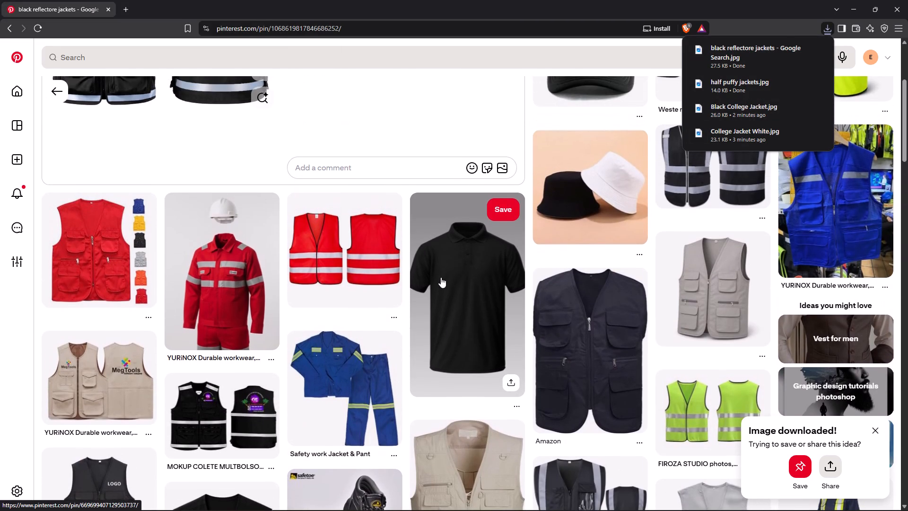
scroll(441, 277, "up", 7)
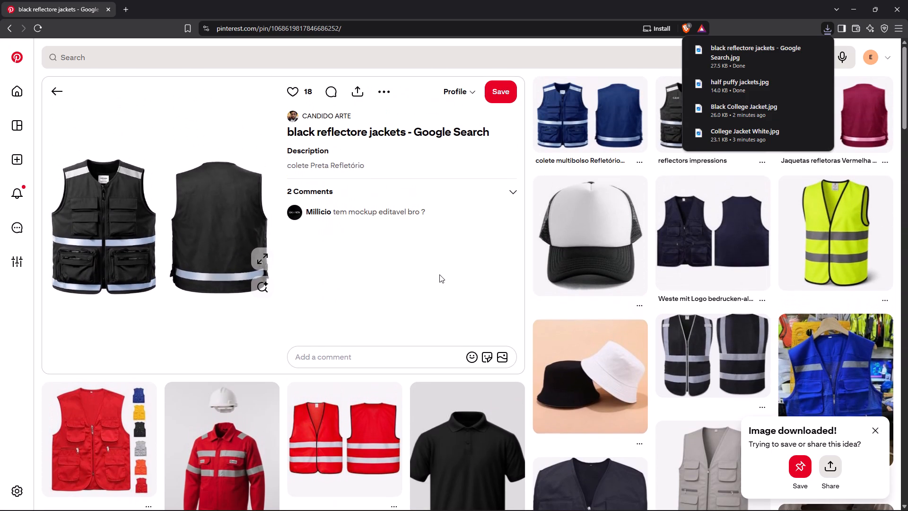
scroll(439, 274, "up", 5)
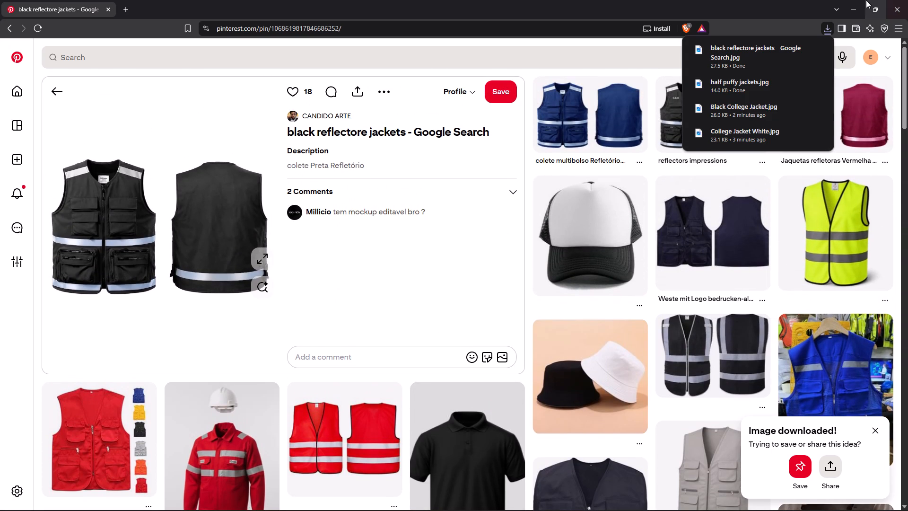
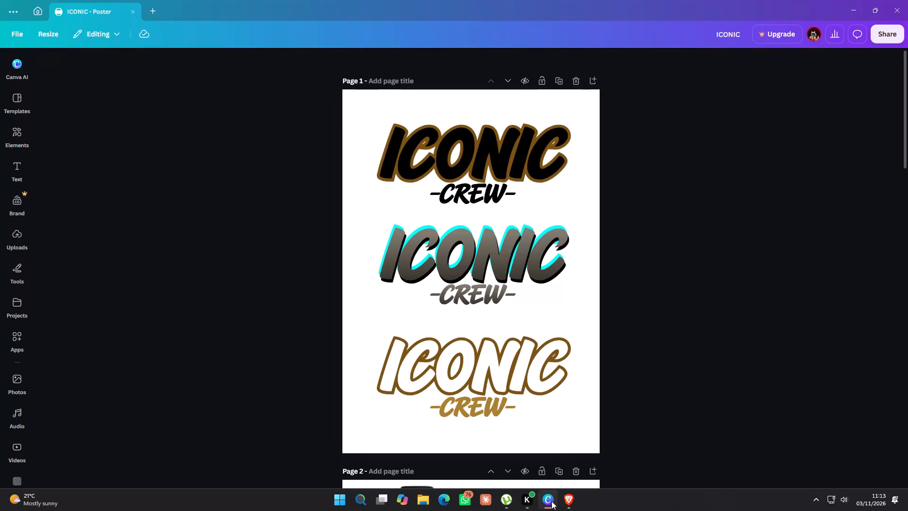
Add a blank page 5 at the end of the ICONIC poster, after page 4.
scroll(504, 335, "down", 2)
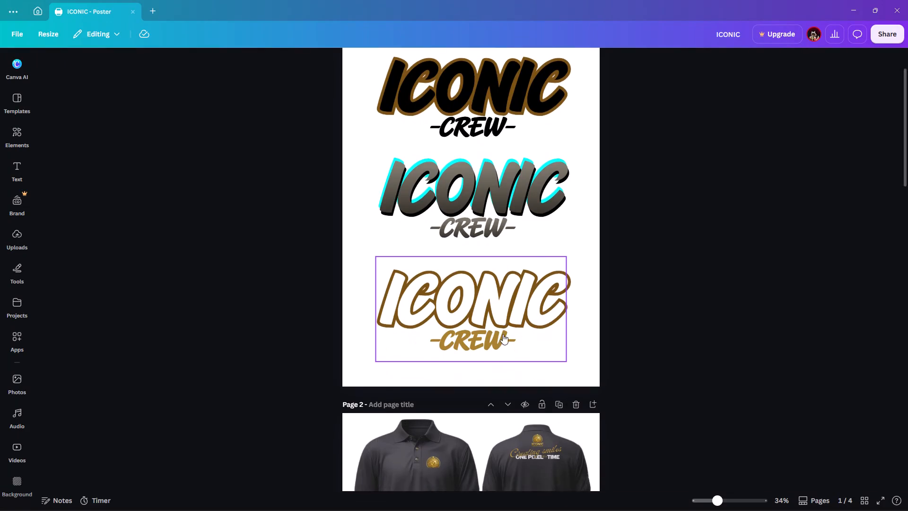
scroll(503, 334, "down", 19)
scroll(498, 332, "down", 5)
left_click(449, 470)
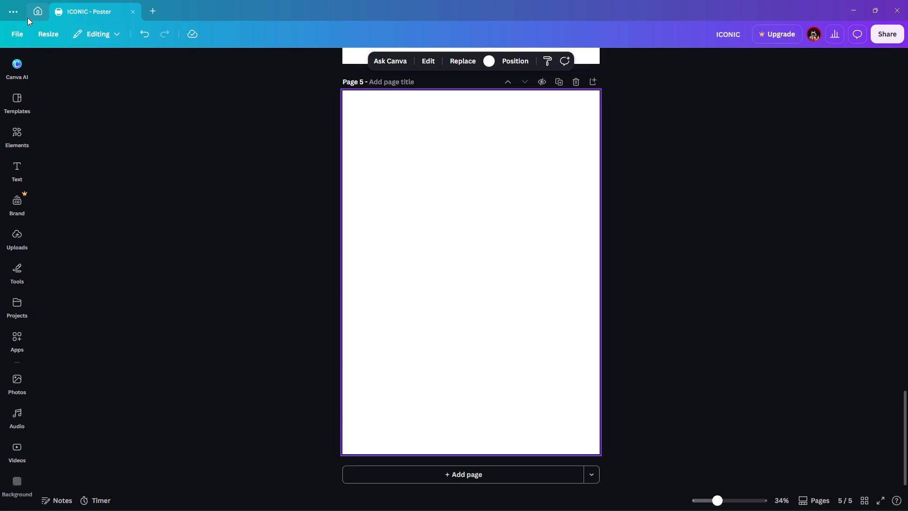
Upload the images College Jacket White, Black College Jacket, half puffy jackets and black reflectore jackets - Google Search from Downloads.
left_click(13, 231)
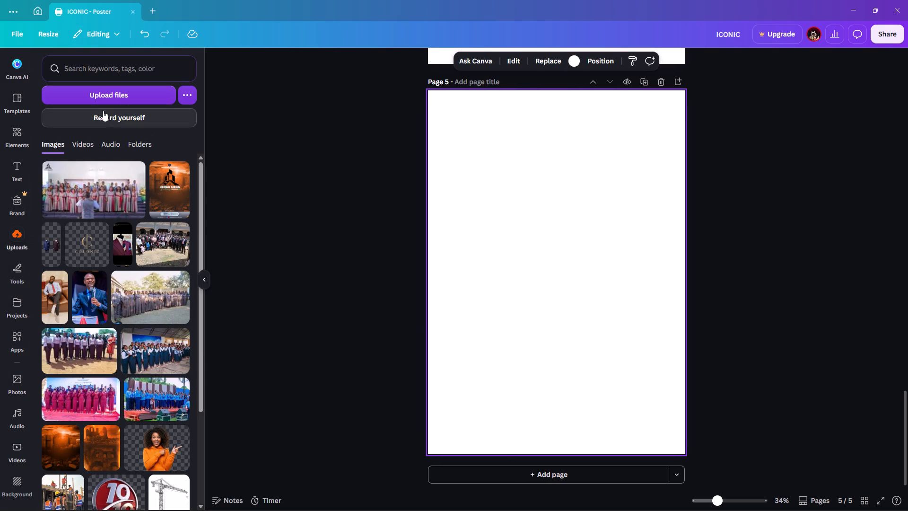
left_click(108, 88)
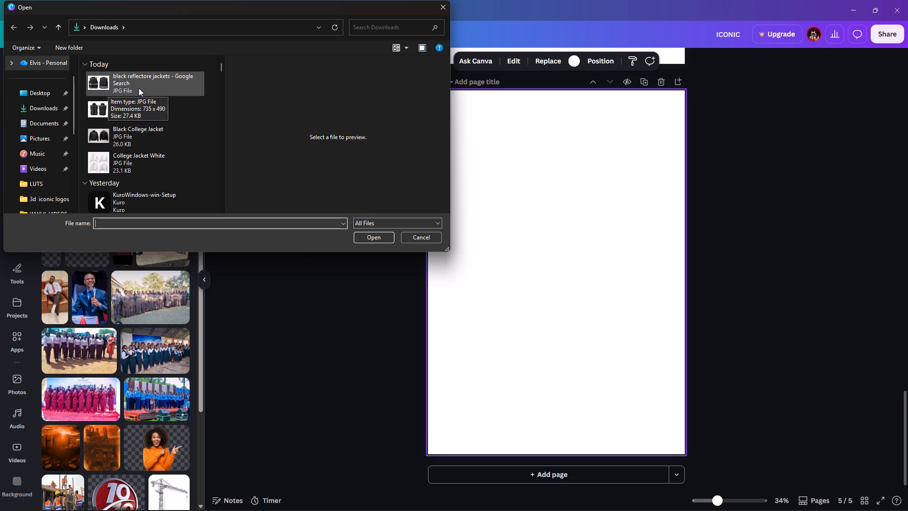
left_click(112, 89, "ctrl")
left_click(108, 111, "ctrl")
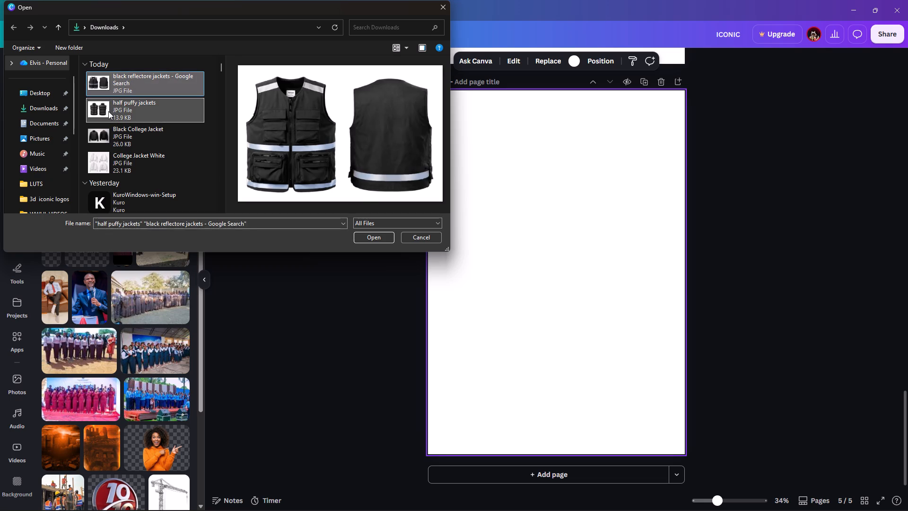
left_click(112, 131, "ctrl")
left_click(113, 159, "ctrl")
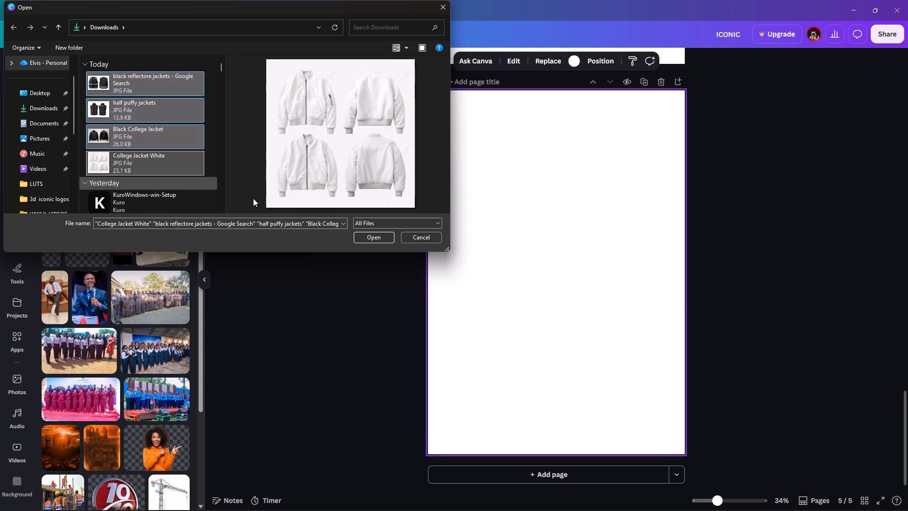
left_click(376, 239)
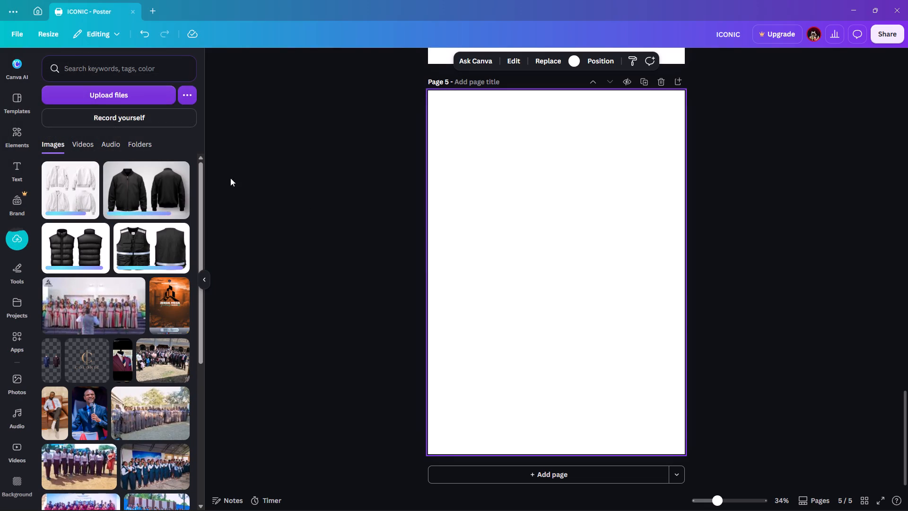
Place the white college jacket image on page 5 and enlarge it to full page width, extending its lower edge further down.
left_click(79, 185)
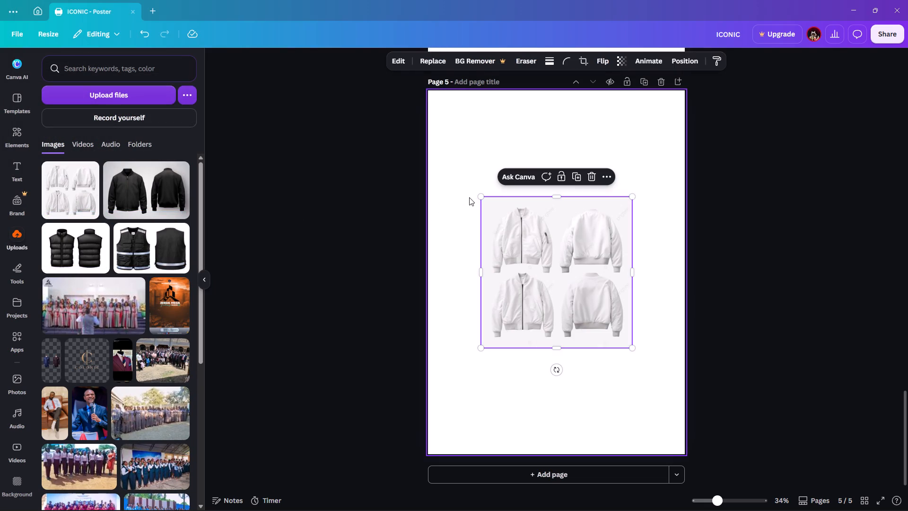
left_click_drag(481, 197, 435, 162)
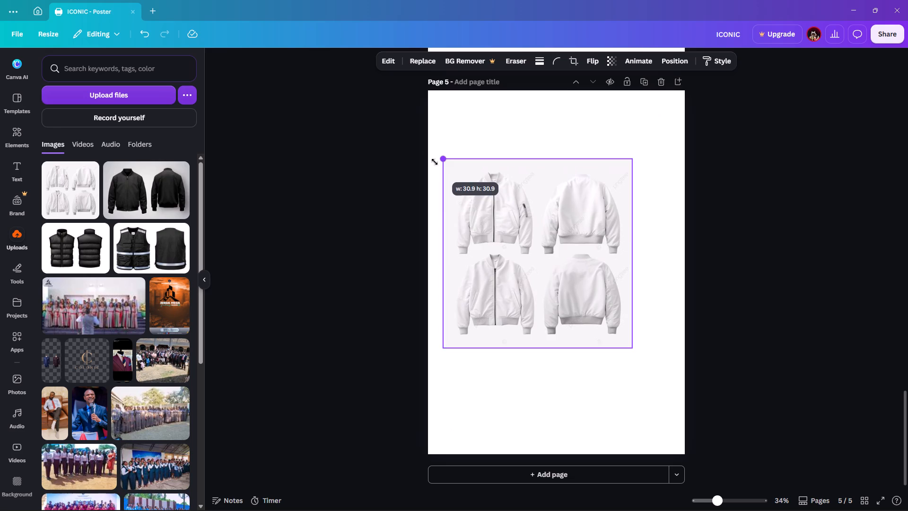
left_click_drag(435, 162, 423, 150)
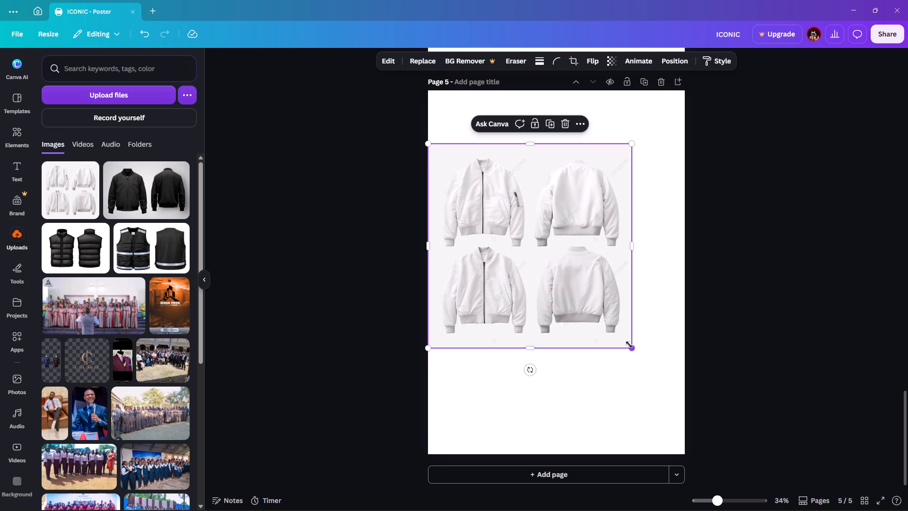
left_click_drag(629, 344, 685, 395)
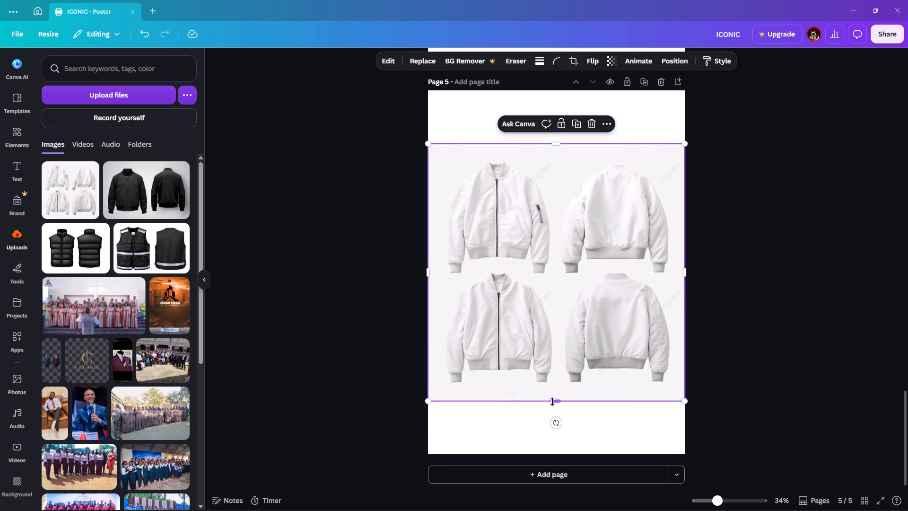
left_click_drag(557, 403, 558, 432)
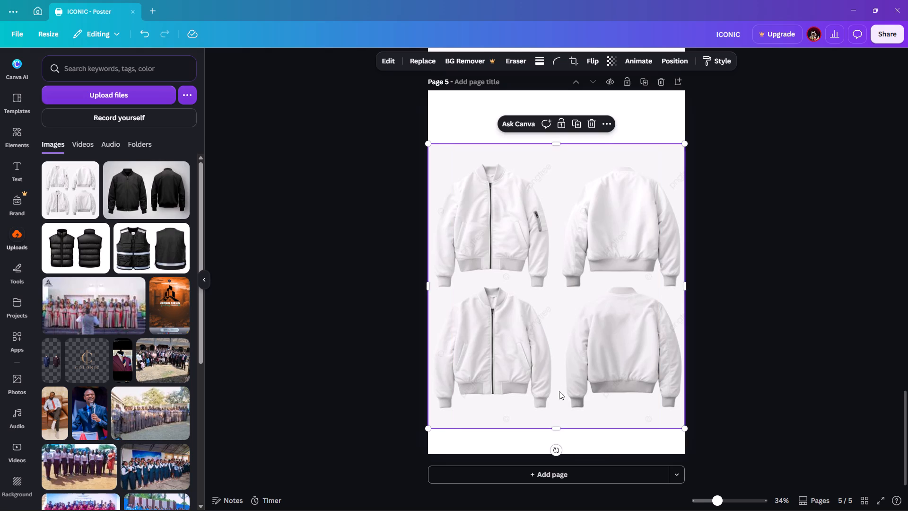
Shift the white jacket image up to roughly the vertical middle of page 5 and extend its top edge slightly upward.
right_click(559, 375)
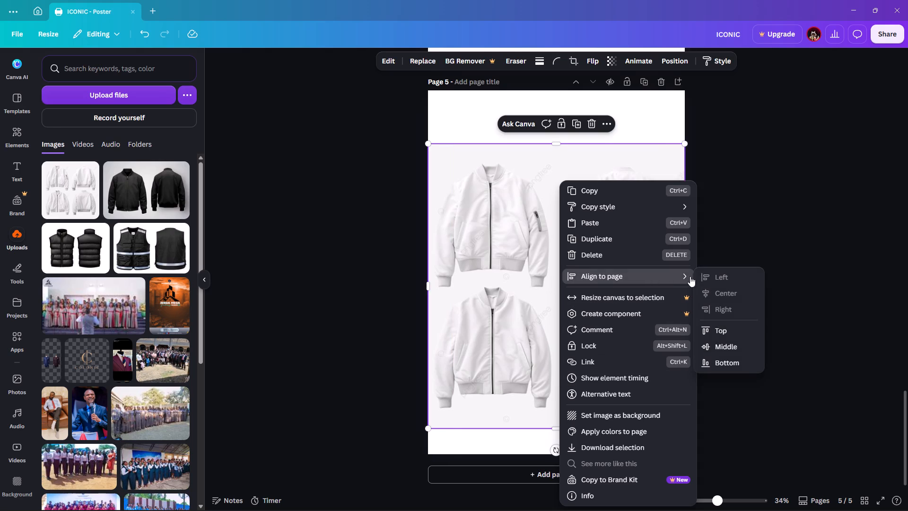
left_click(381, 237)
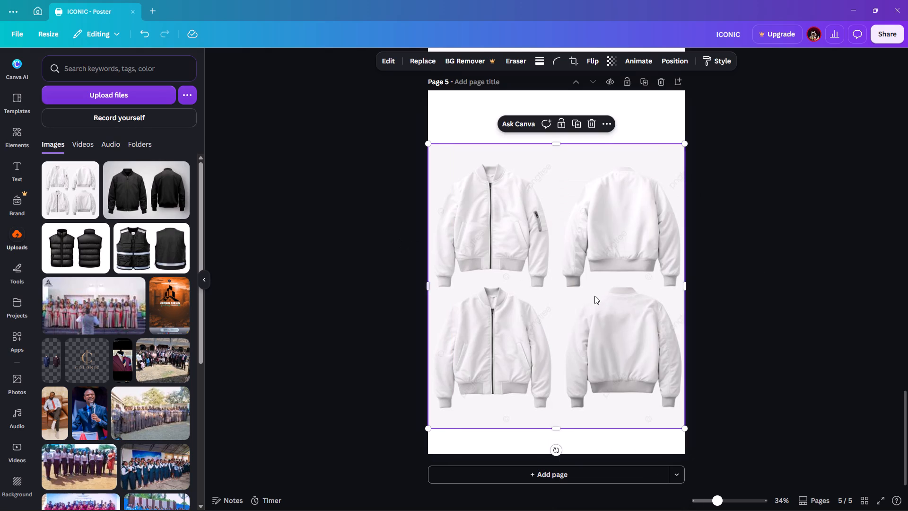
left_click_drag(562, 296, 562, 280)
right_click(562, 280)
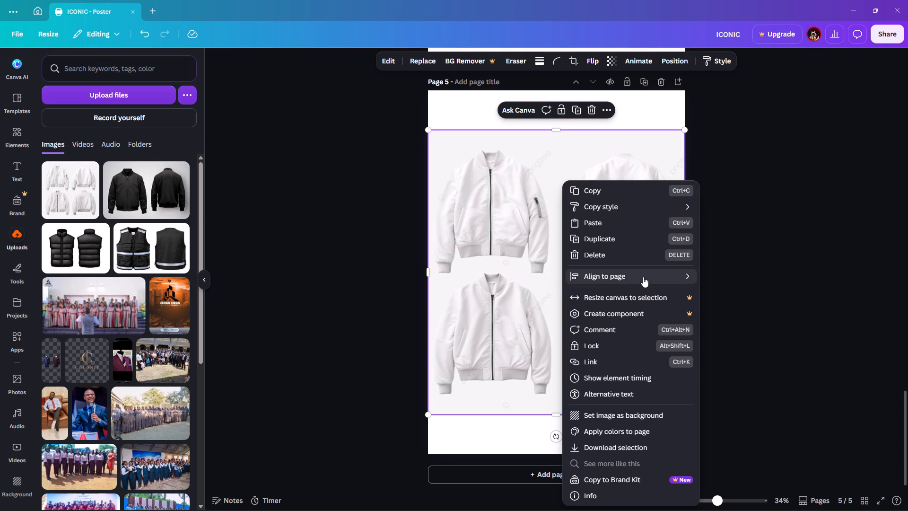
left_click(731, 254)
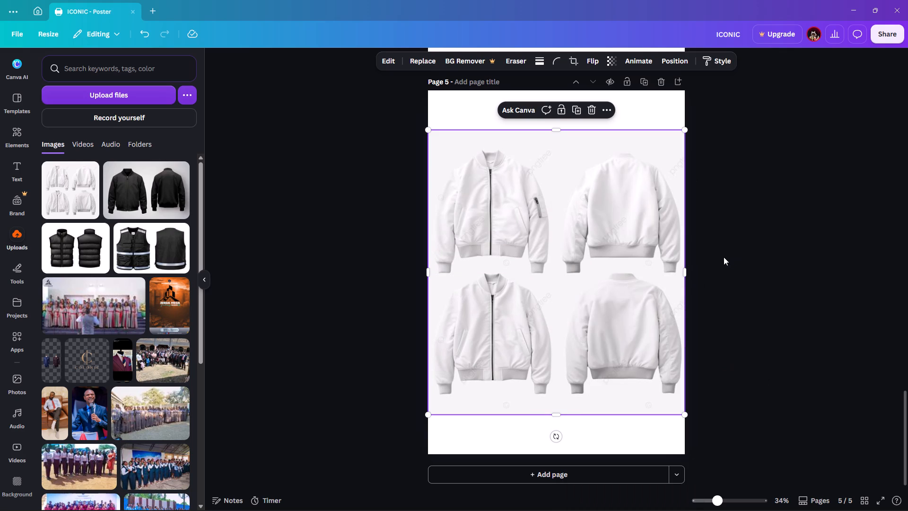
scroll(563, 287, "down", 5)
scroll(563, 287, "up", 5)
scroll(562, 285, "down", 6)
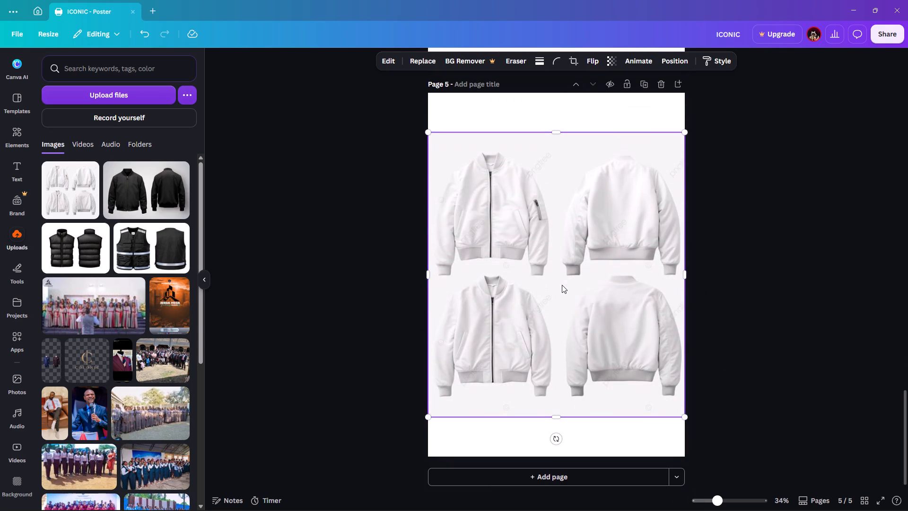
left_click(553, 284)
left_click_drag(553, 284, 553, 289)
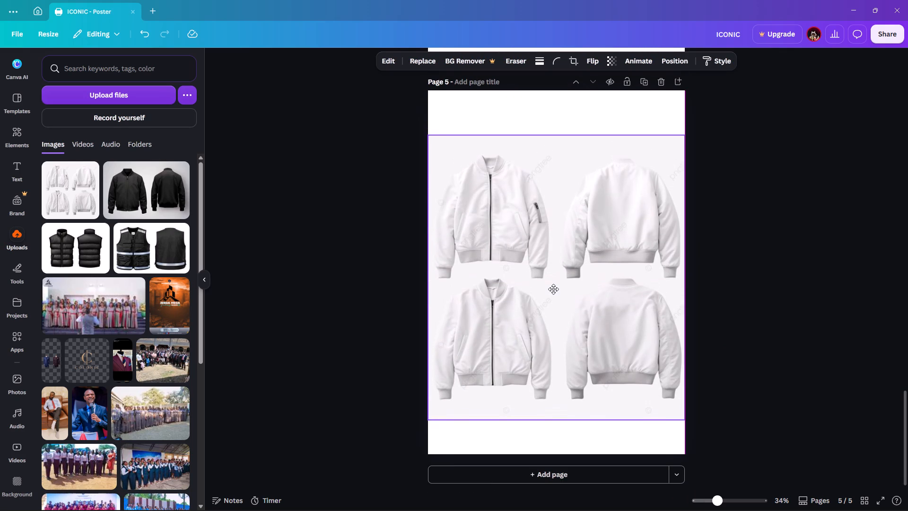
left_click_drag(553, 289, 552, 289)
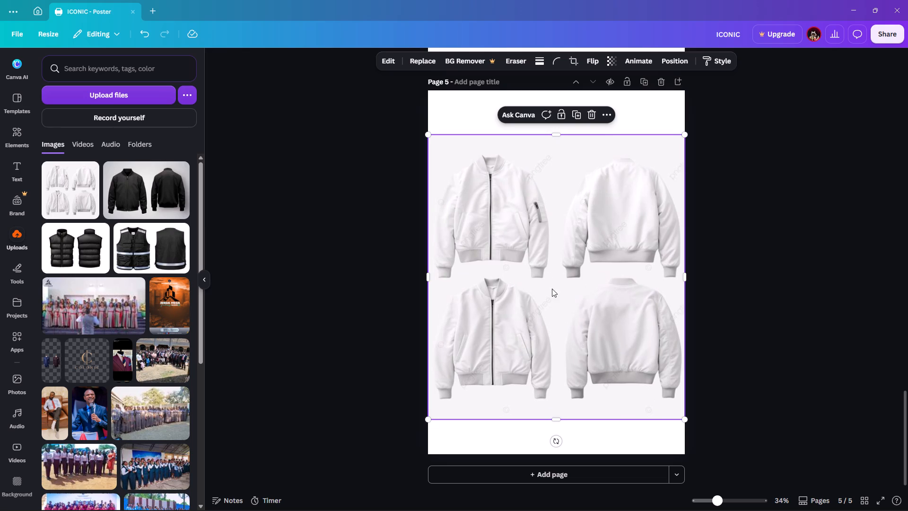
left_click(555, 420)
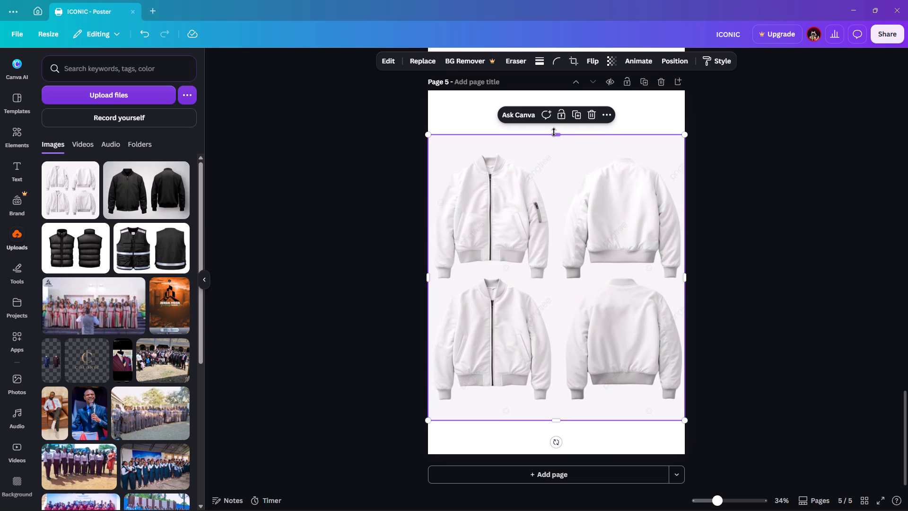
left_click_drag(554, 132, 553, 126)
left_click(581, 231)
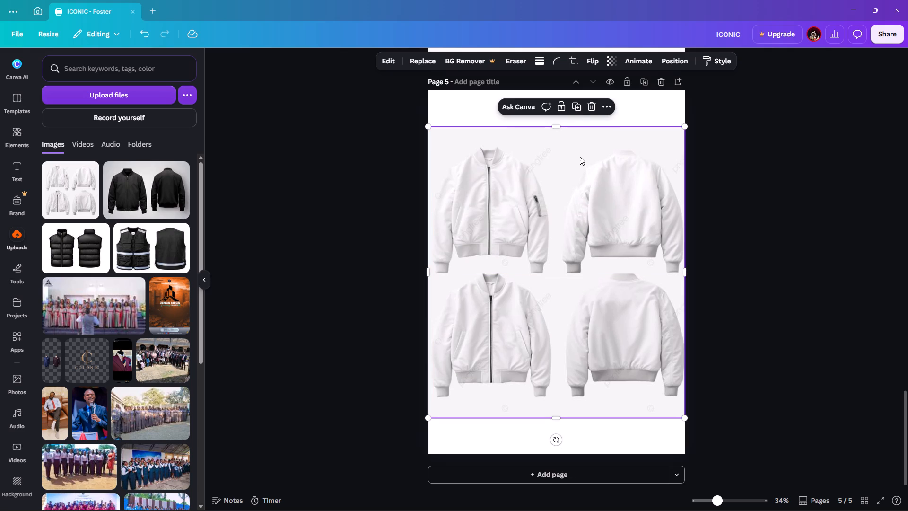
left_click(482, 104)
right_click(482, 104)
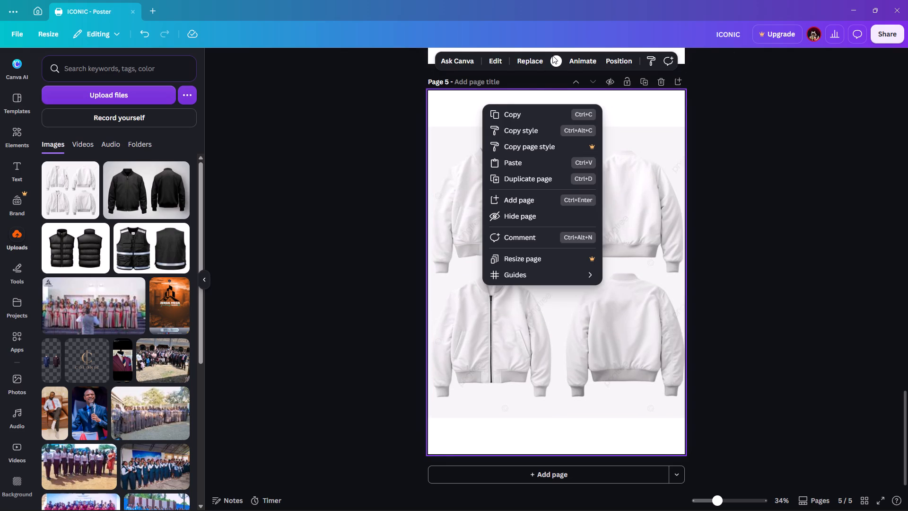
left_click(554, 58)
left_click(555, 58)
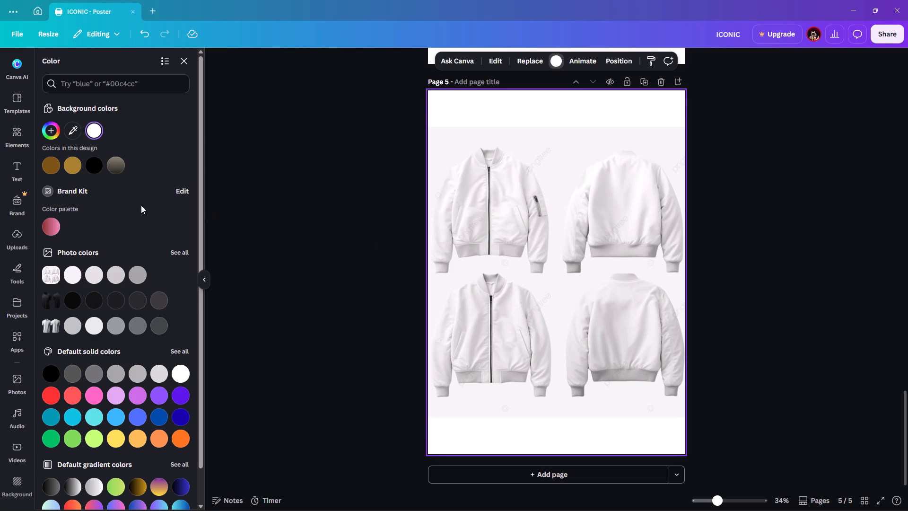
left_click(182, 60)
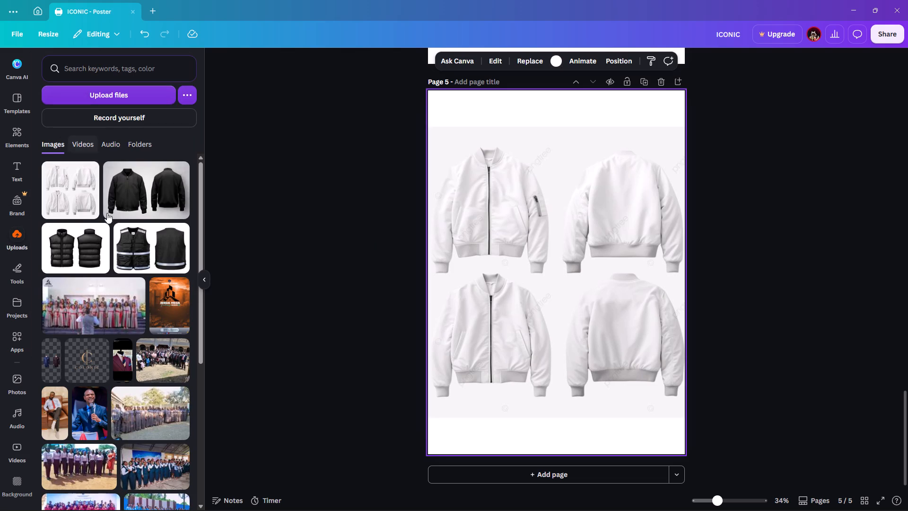
Add the transparent gold ICONIC Creative Studio logo from the uploaded images to page 5, over the white jackets.
scroll(110, 226, "down", 10)
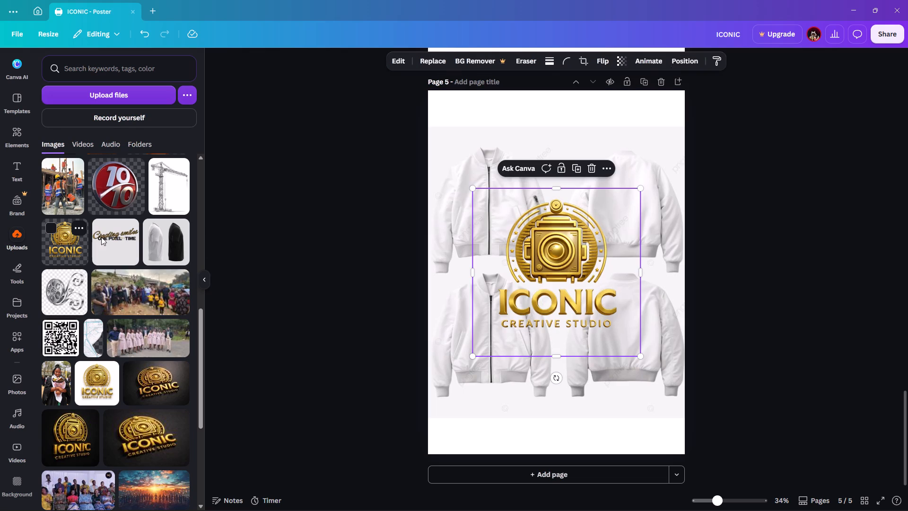
Shrink the gold ICONIC Creative Studio logo and move it onto the front of the upper jacket, beside the zipper on the arm-pocket side.
scroll(493, 263, "up", 5, "ctrl")
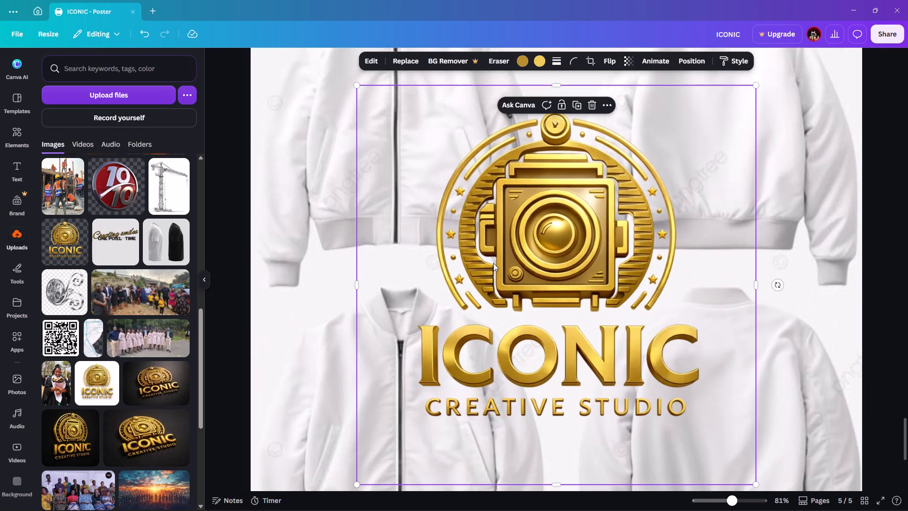
scroll(493, 263, "down", 3)
scroll(493, 263, "down", 2, "ctrl")
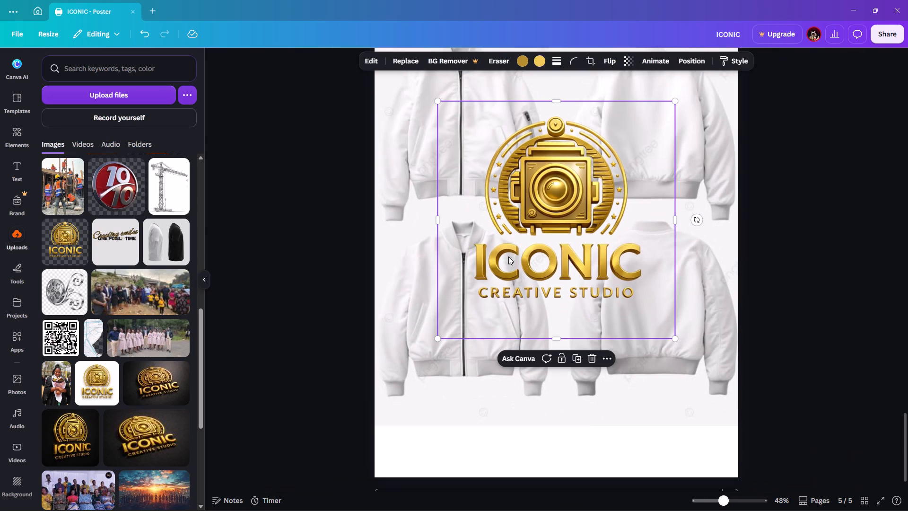
left_click_drag(675, 99, 643, 117)
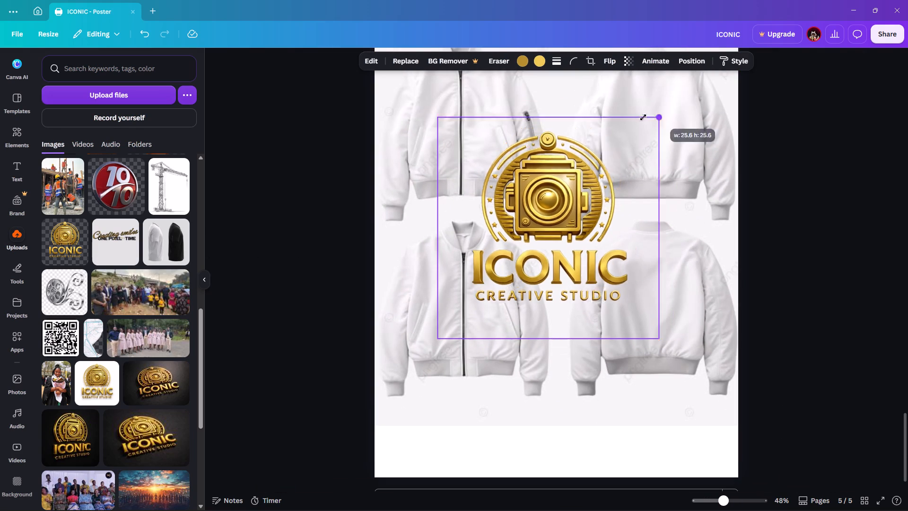
left_click_drag(643, 117, 489, 268)
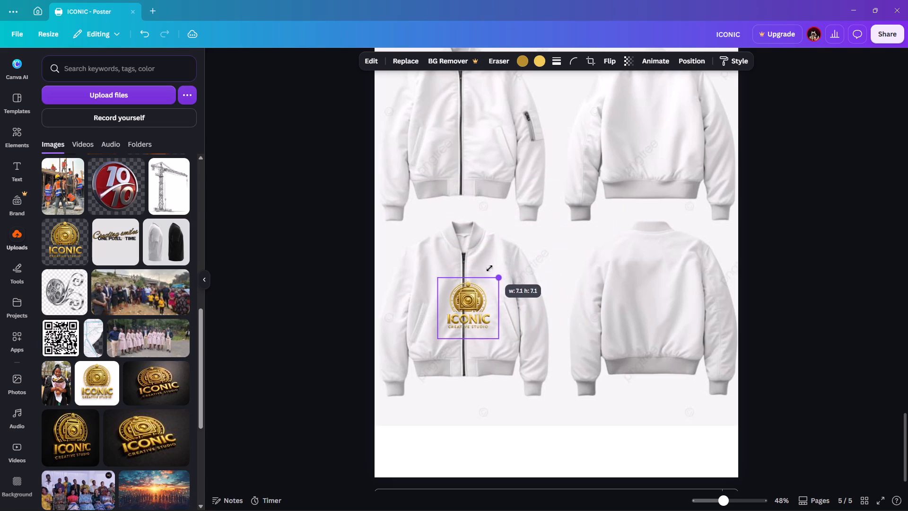
left_click_drag(489, 268, 480, 281)
left_click_drag(459, 317, 461, 308)
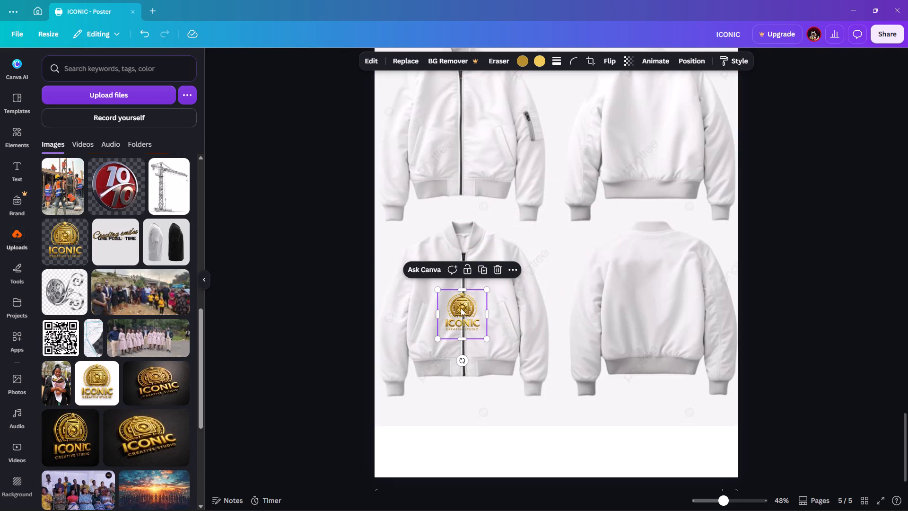
left_click_drag(461, 308, 489, 118)
Reduce the logo to a small chest badge and position it high on the upper front-view jacket, just beside the zipper.
scroll(480, 222, "up", 3)
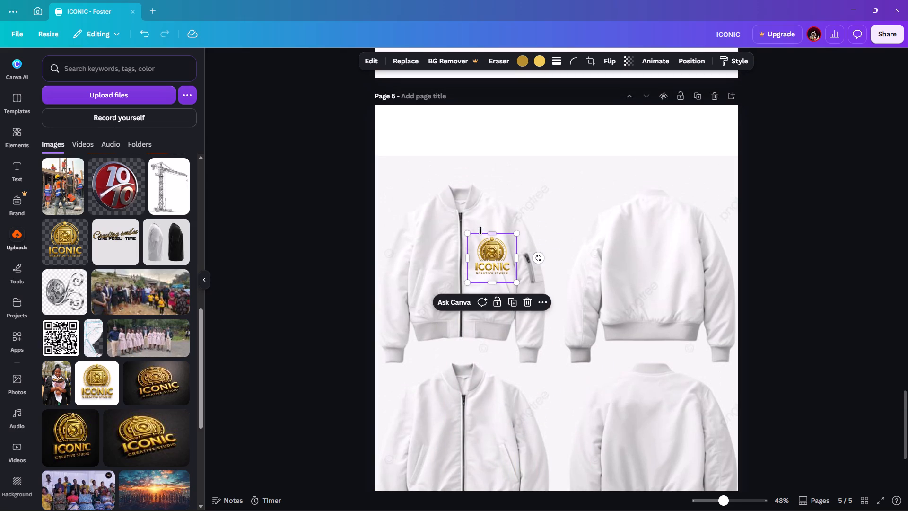
scroll(481, 231, "up", 4, "ctrl")
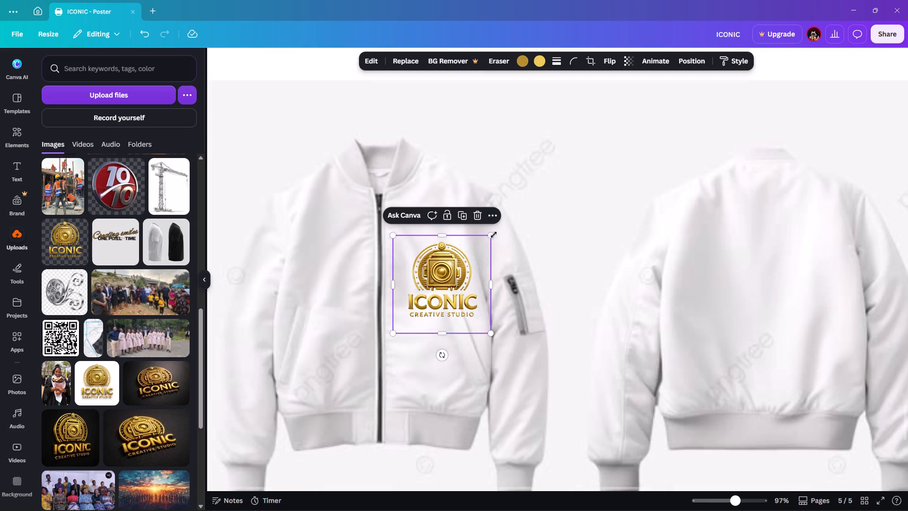
left_click_drag(492, 235, 453, 288)
left_click_drag(419, 301, 424, 238)
left_click_drag(451, 216, 445, 225)
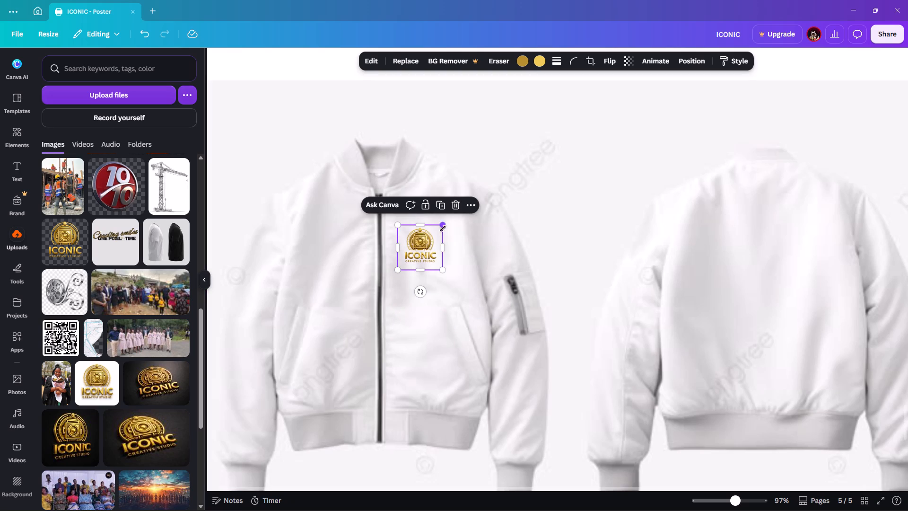
left_click_drag(424, 239, 429, 227)
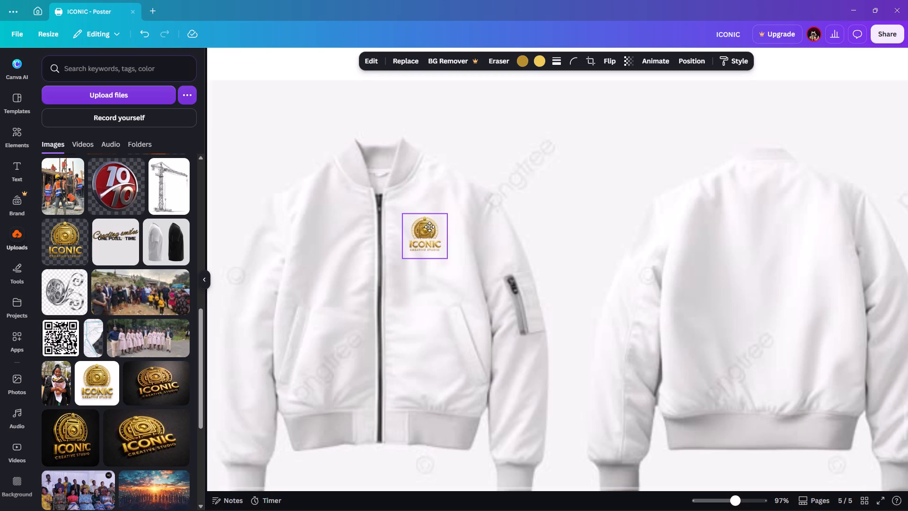
left_click_drag(429, 227, 427, 230)
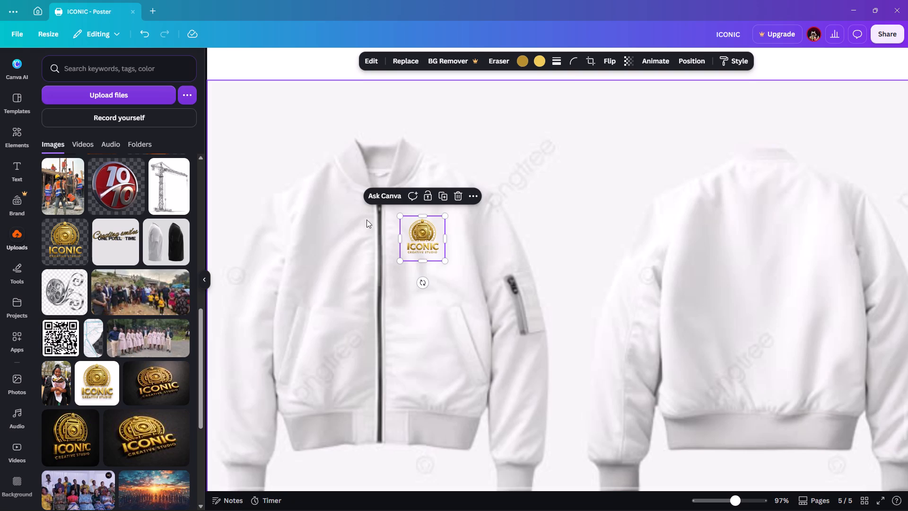
Duplicate the small gold ICONIC logo and place the copy on the lower front-view jacket's chest beside the zipper, vertically aligned with the original.
left_click(319, 193)
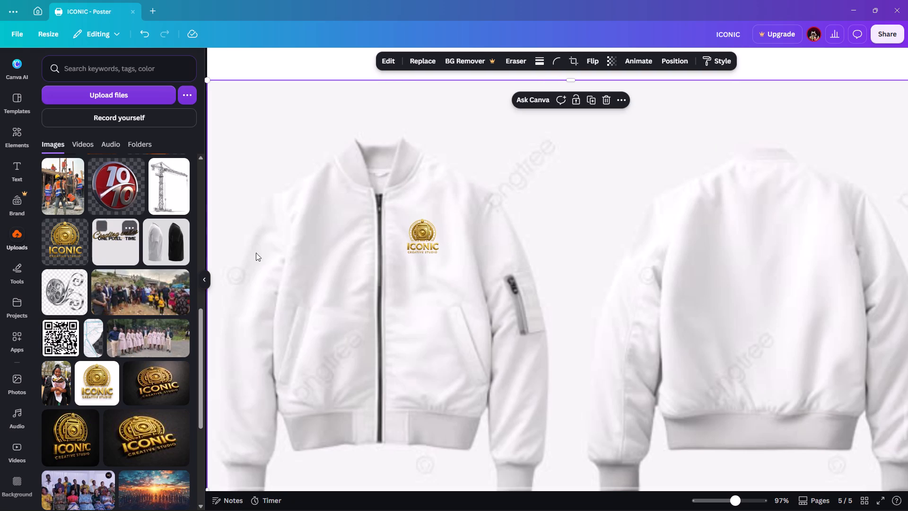
left_click(432, 245)
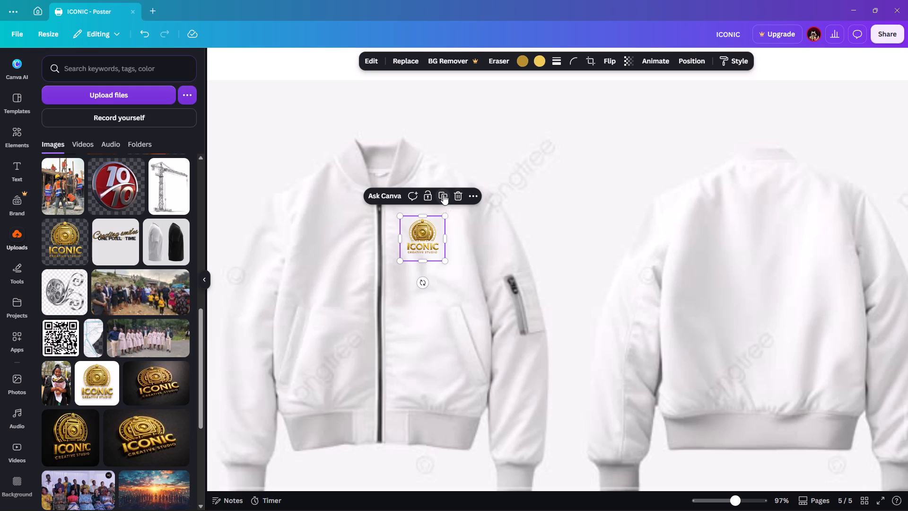
left_click(443, 194)
left_click_drag(424, 251, 422, 330)
scroll(540, 257, "down", 3)
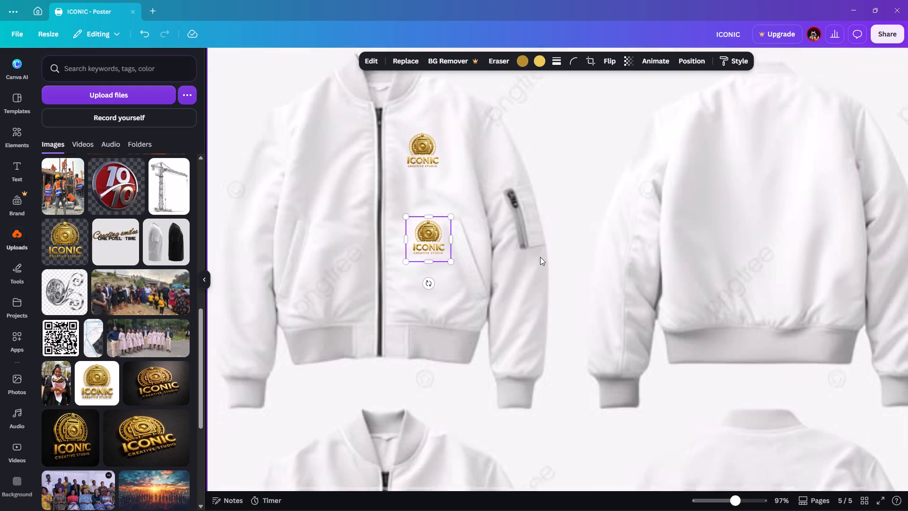
scroll(540, 257, "down", 2)
left_click_drag(430, 89, 441, 311)
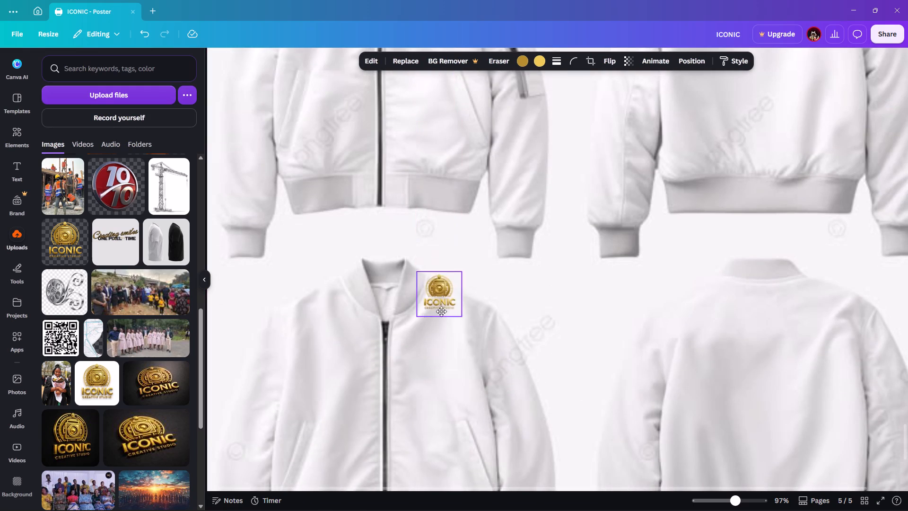
left_click_drag(441, 311, 429, 357)
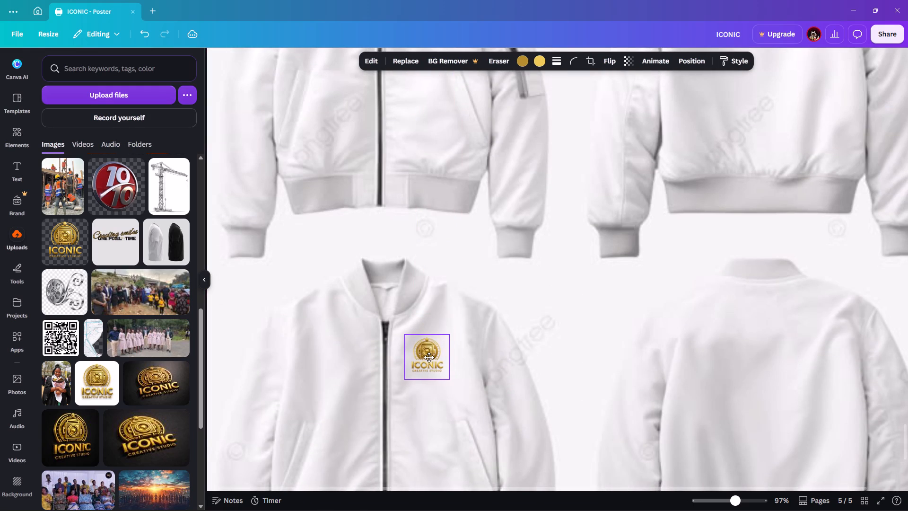
left_click_drag(429, 357, 428, 360)
left_click(429, 357)
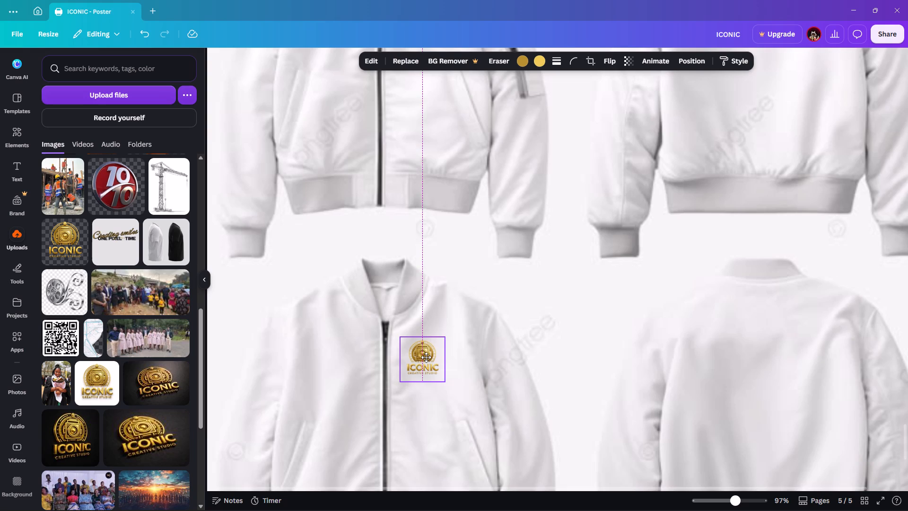
left_click(425, 357)
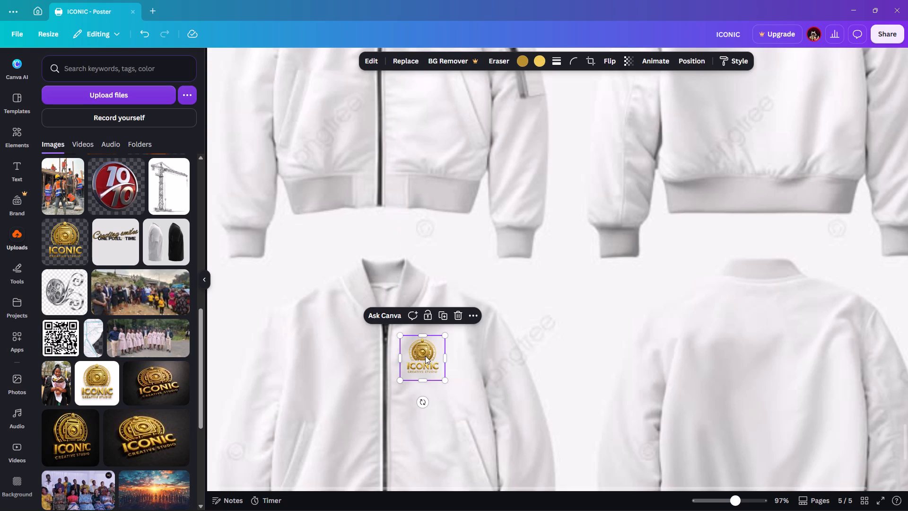
Nudge the lower jacket's logo slightly down its chest, keeping it vertically aligned with the upper jacket's logo.
scroll(425, 356, "down", 2, "ctrl")
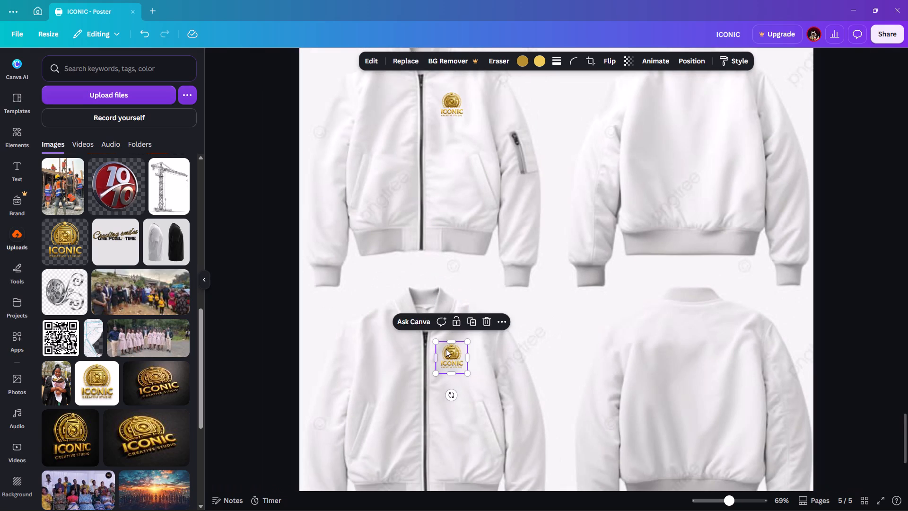
left_click(453, 352)
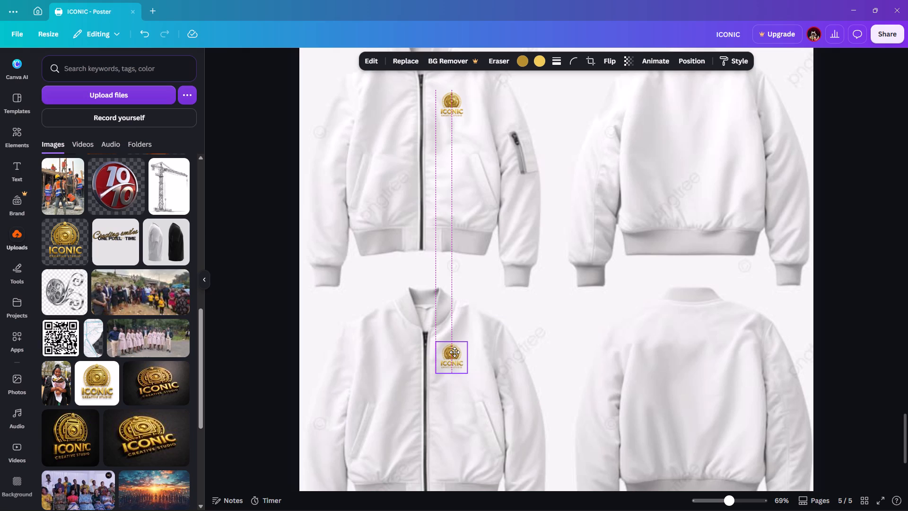
left_click(585, 304)
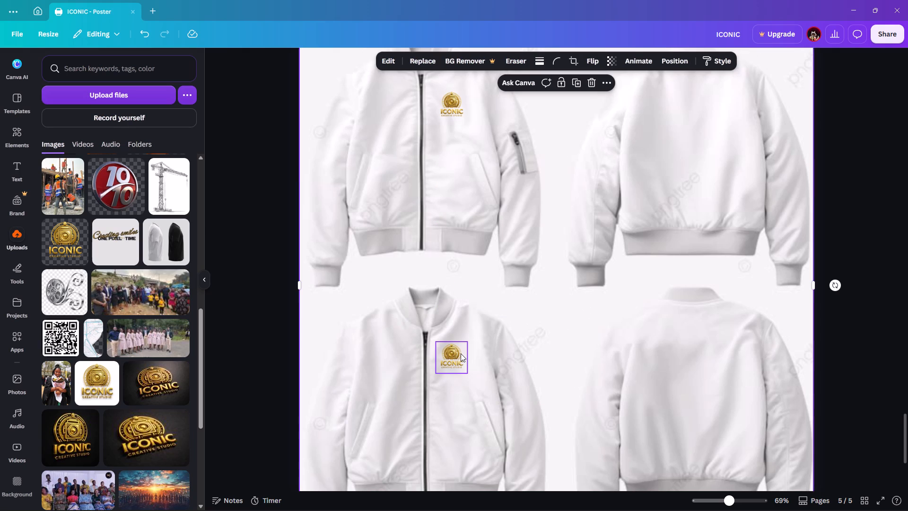
left_click_drag(451, 352, 453, 362)
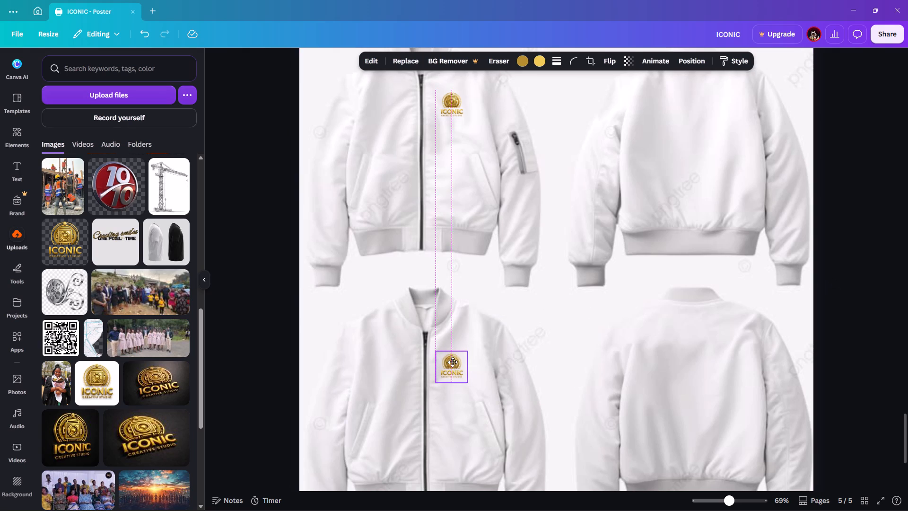
left_click_drag(453, 362, 452, 362)
left_click(584, 320)
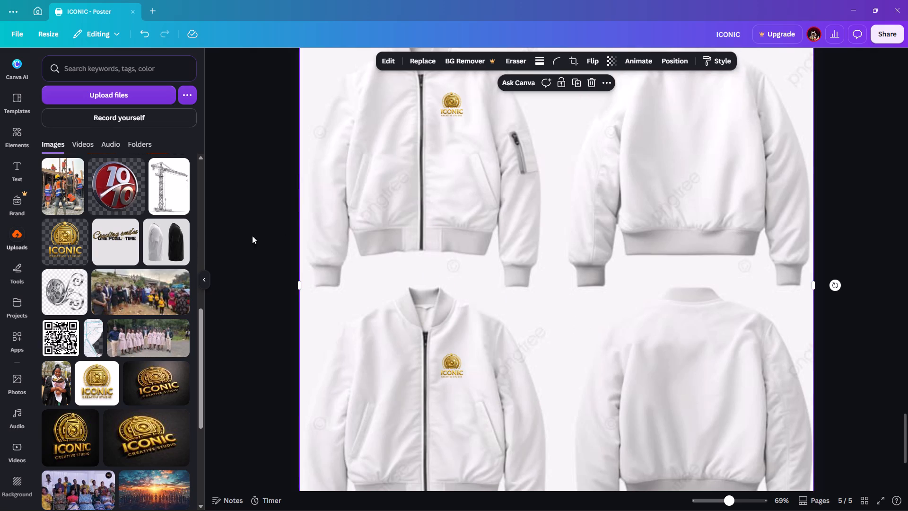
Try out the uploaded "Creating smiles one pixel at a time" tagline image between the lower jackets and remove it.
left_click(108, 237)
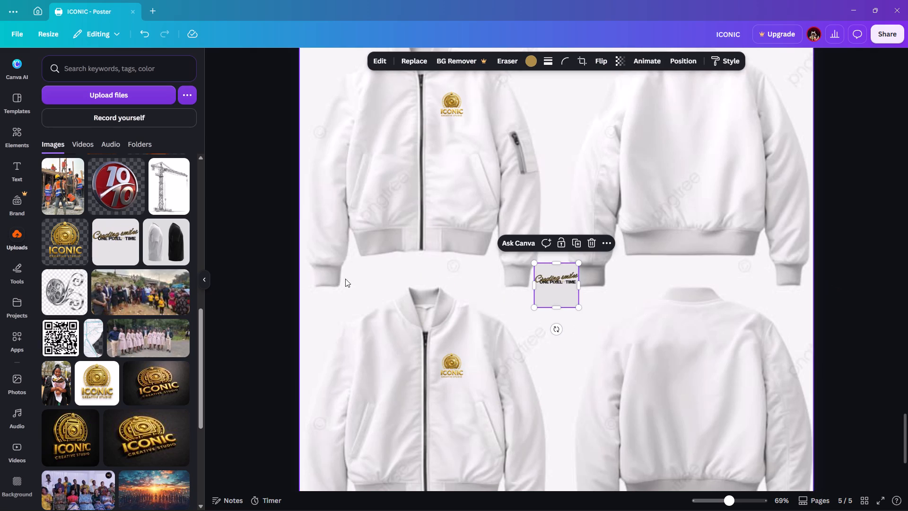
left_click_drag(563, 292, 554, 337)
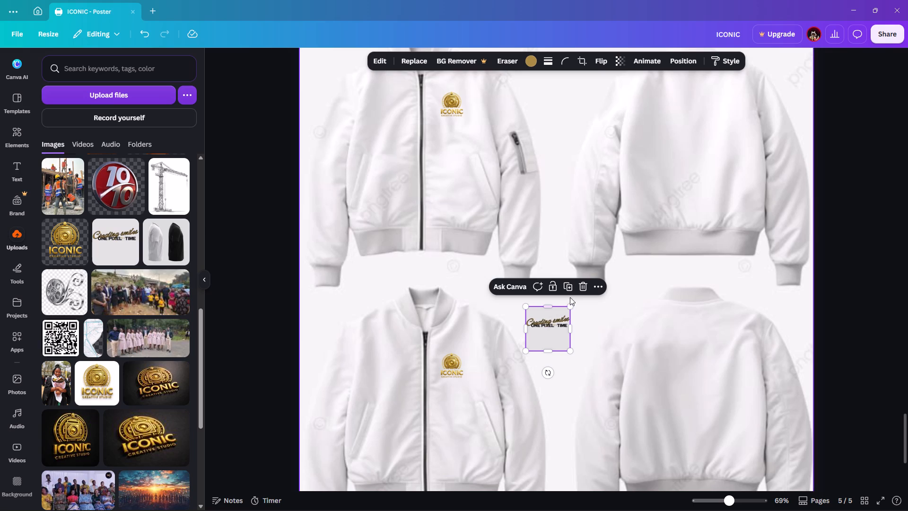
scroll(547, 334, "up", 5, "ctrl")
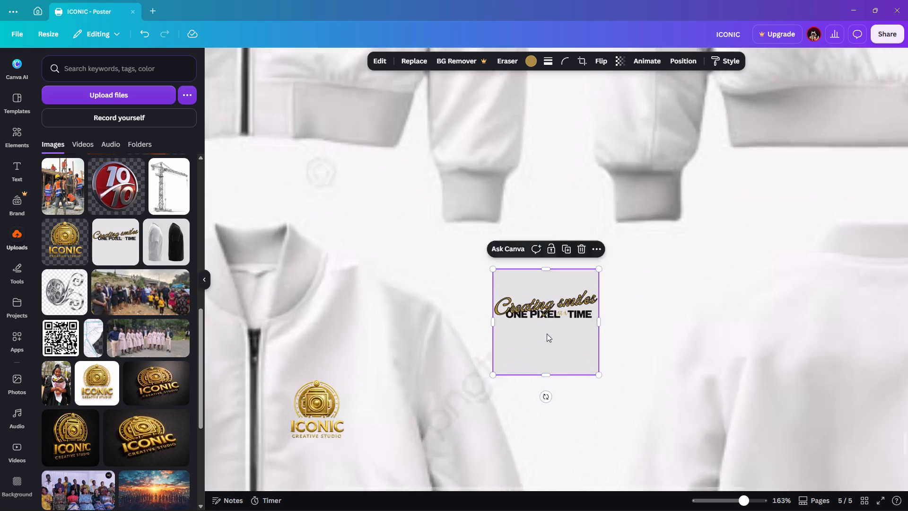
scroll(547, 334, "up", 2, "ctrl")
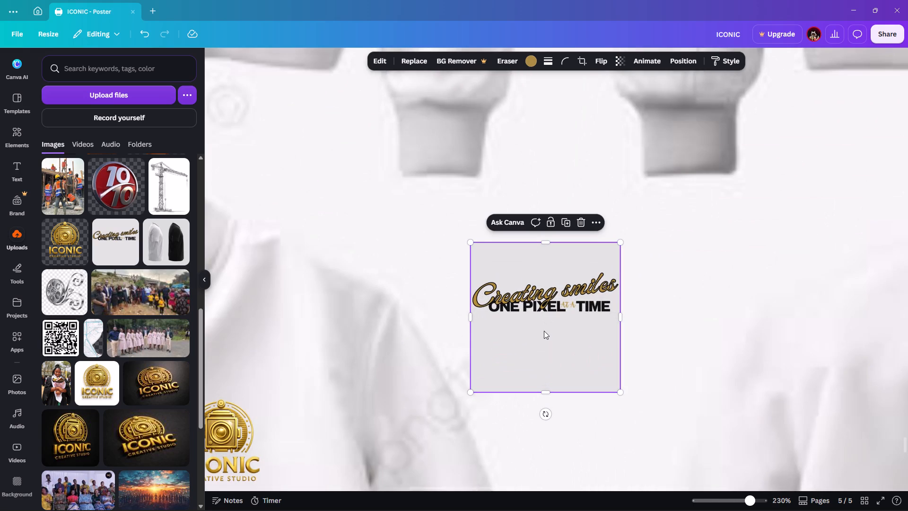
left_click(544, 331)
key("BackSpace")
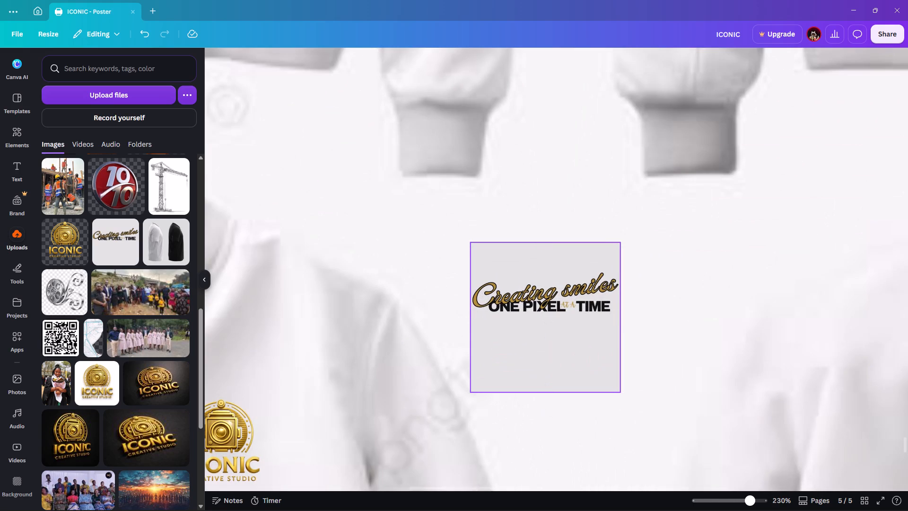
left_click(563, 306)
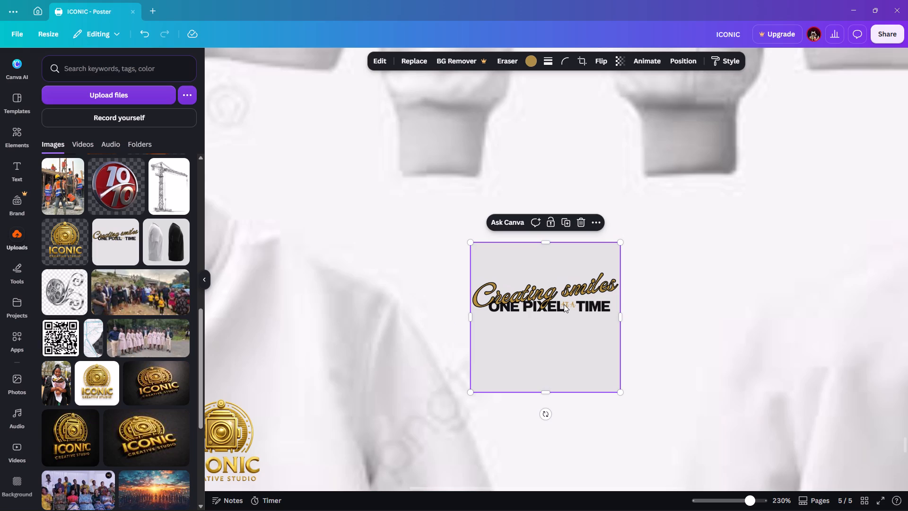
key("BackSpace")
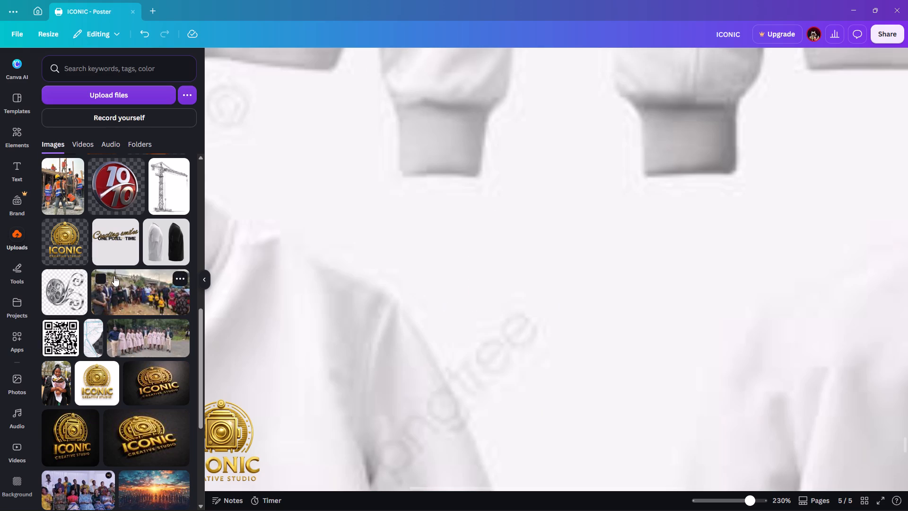
Find the transparent "Creating smiles one pixel at a time" tagline image among the uploads and add it to the page.
scroll(114, 276, "down", 18)
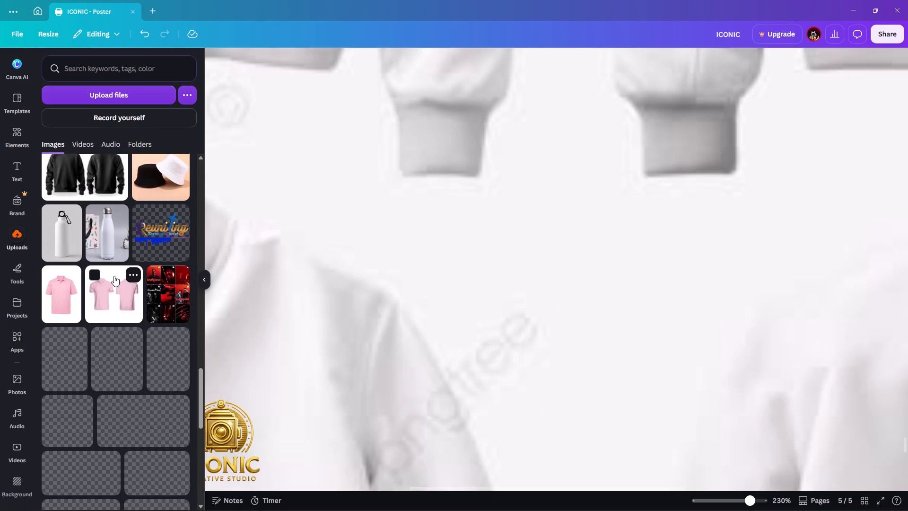
scroll(114, 276, "down", 13)
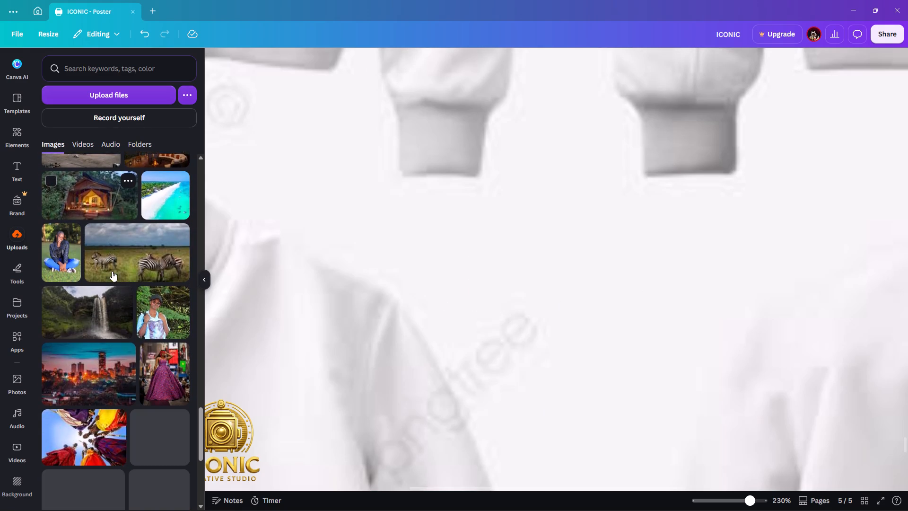
scroll(112, 271, "down", 16)
scroll(112, 271, "down", 12)
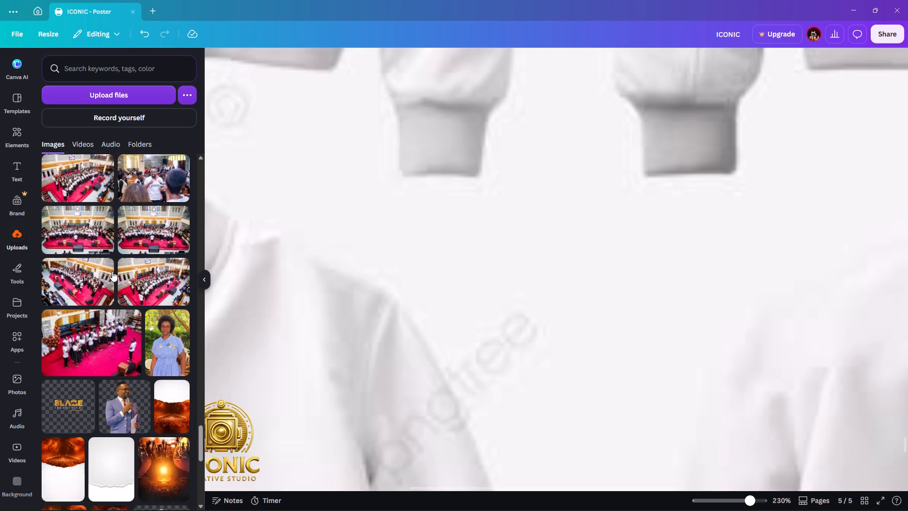
scroll(112, 271, "down", 10)
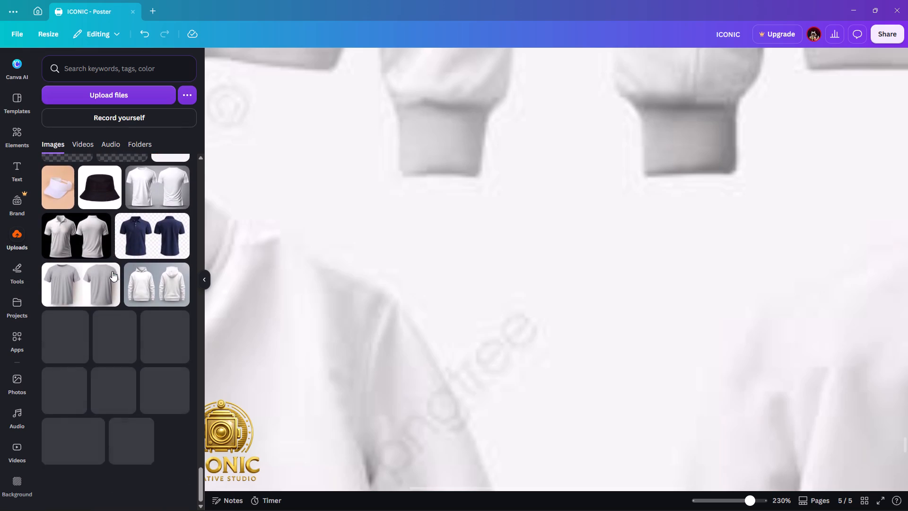
scroll(112, 271, "down", 12)
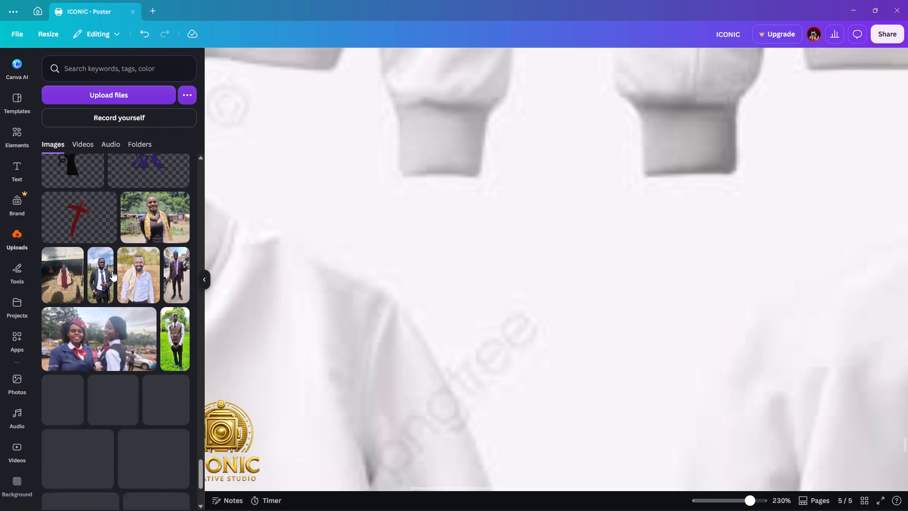
scroll(112, 271, "down", 16)
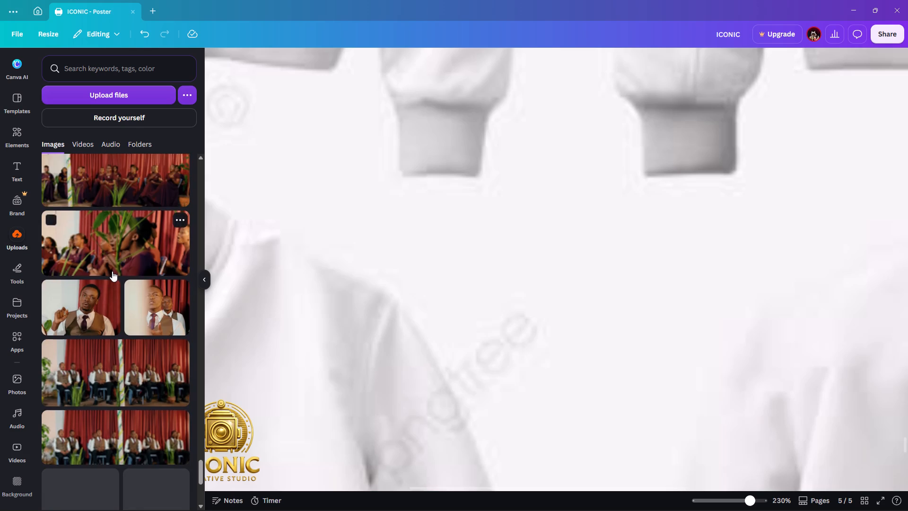
scroll(112, 271, "down", 18)
scroll(112, 271, "down", 4)
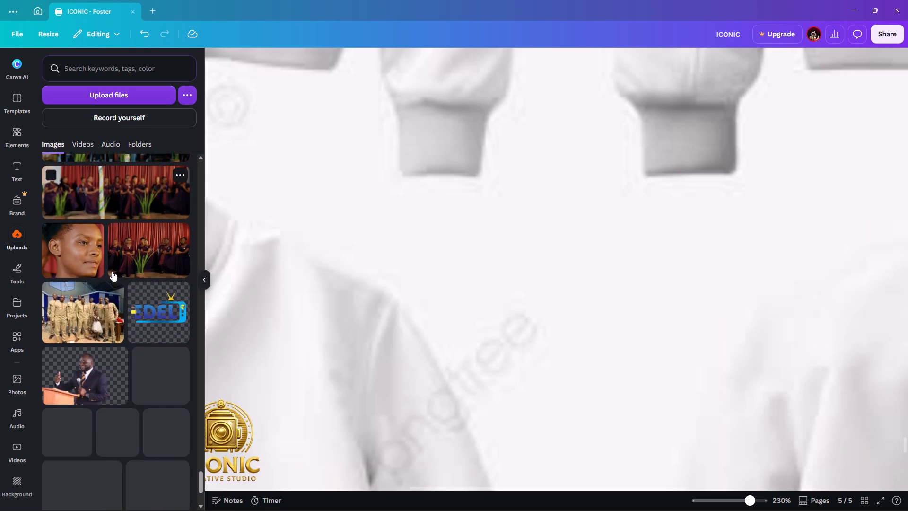
scroll(112, 271, "down", 10)
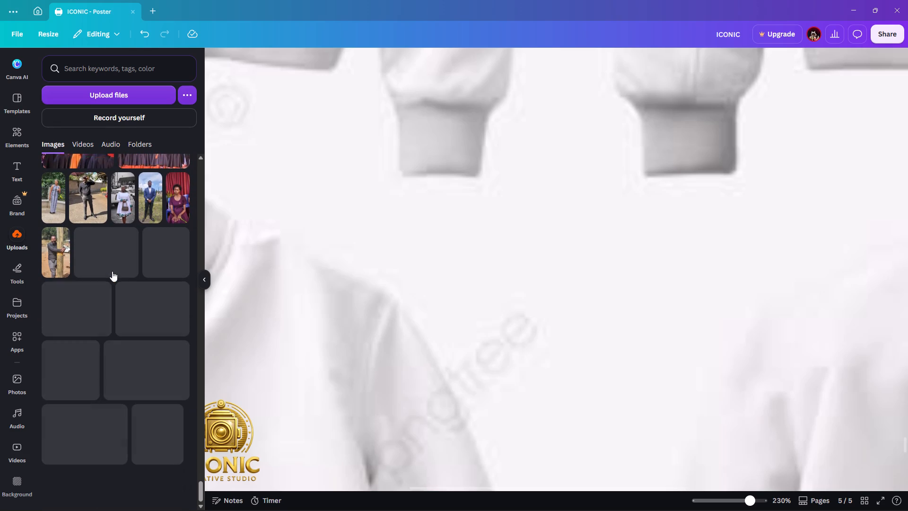
scroll(112, 271, "down", 10)
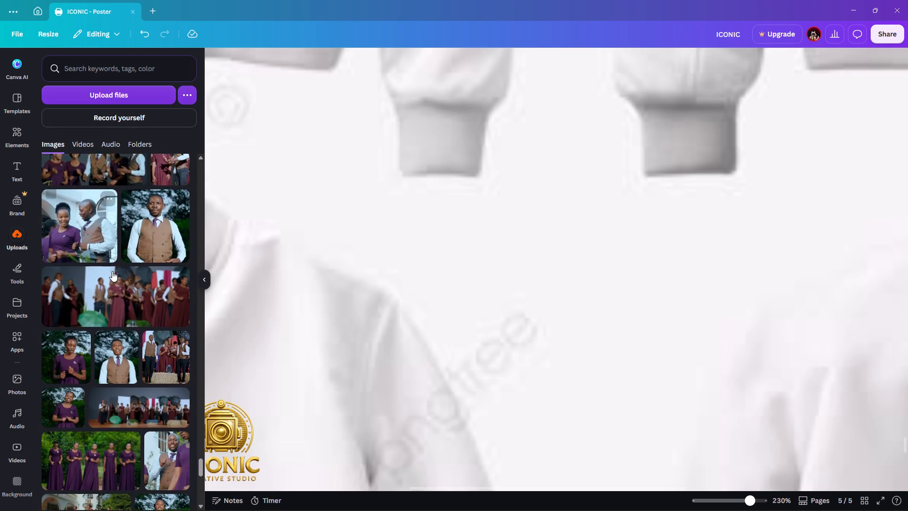
scroll(112, 271, "down", 14)
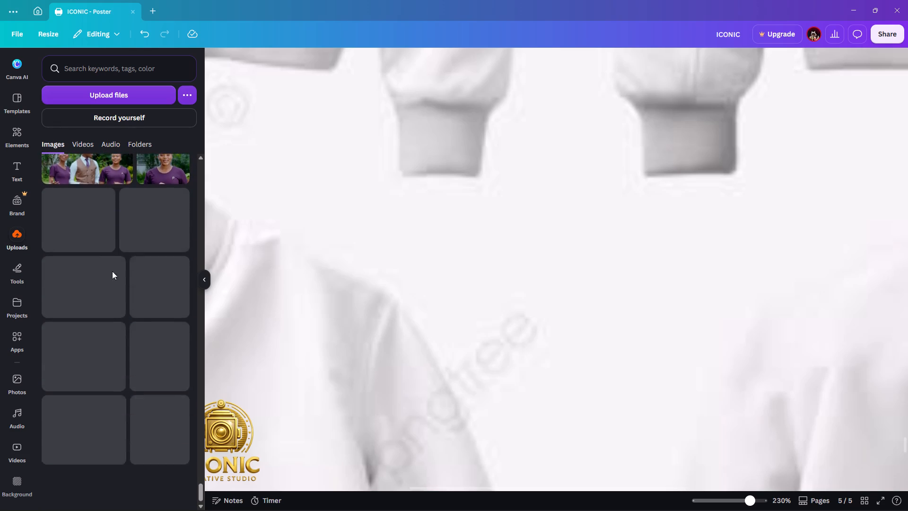
scroll(112, 271, "down", 13)
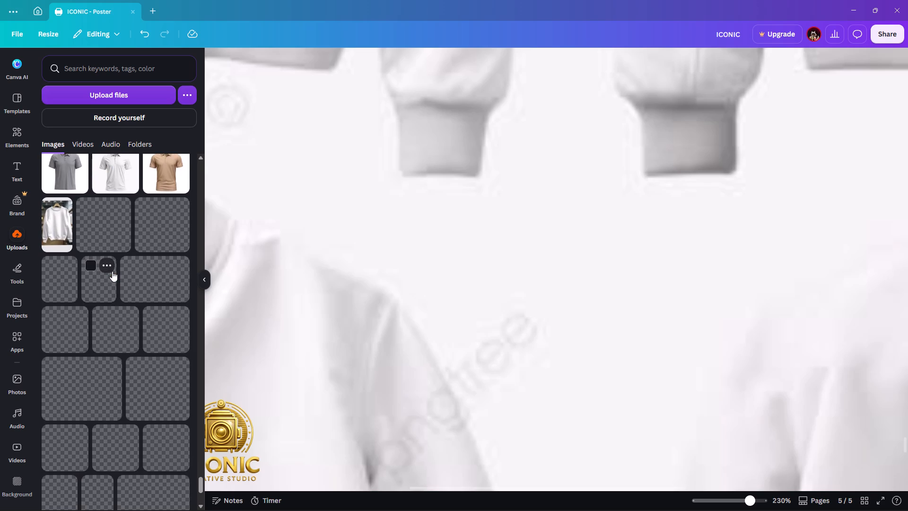
scroll(112, 271, "up", 5)
scroll(112, 271, "down", 8)
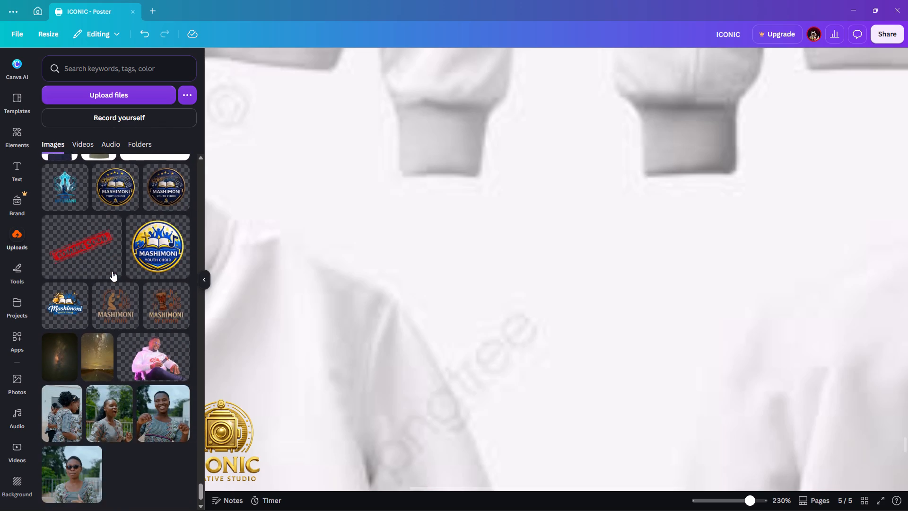
scroll(112, 271, "down", 5)
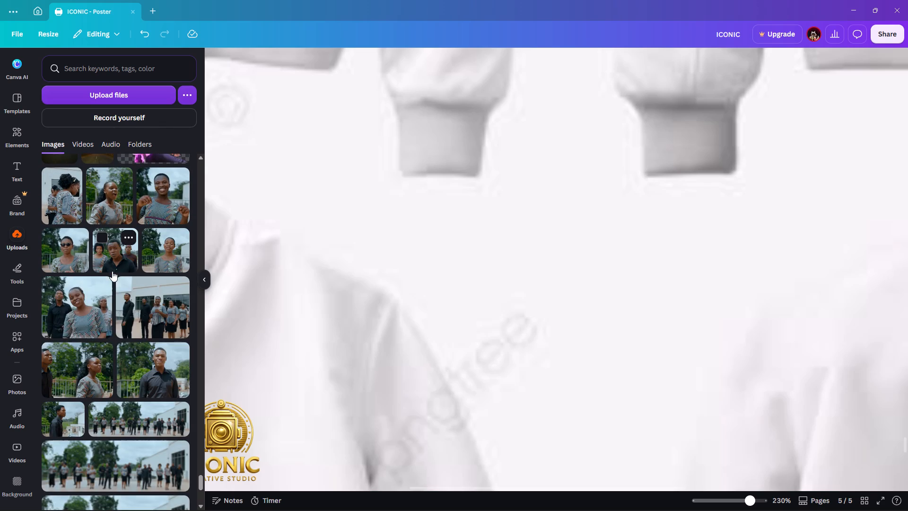
scroll(112, 271, "down", 13)
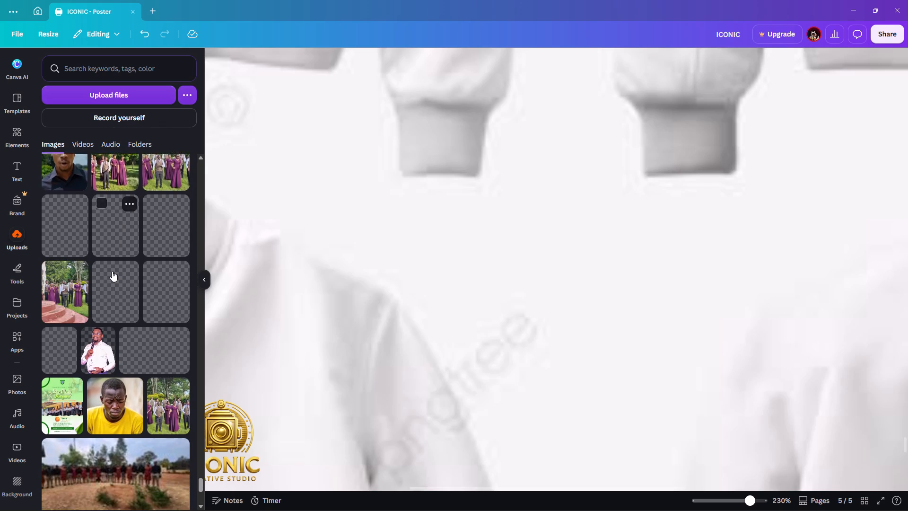
scroll(112, 271, "down", 8)
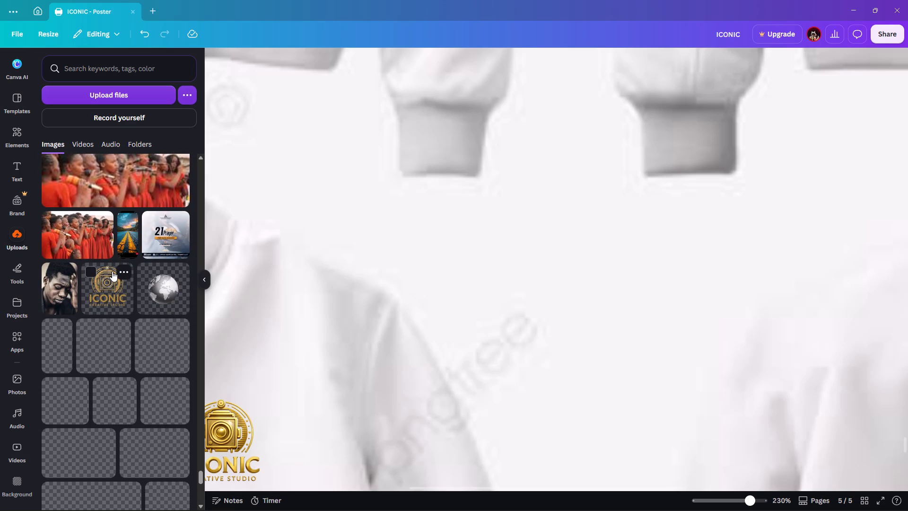
scroll(112, 271, "down", 6)
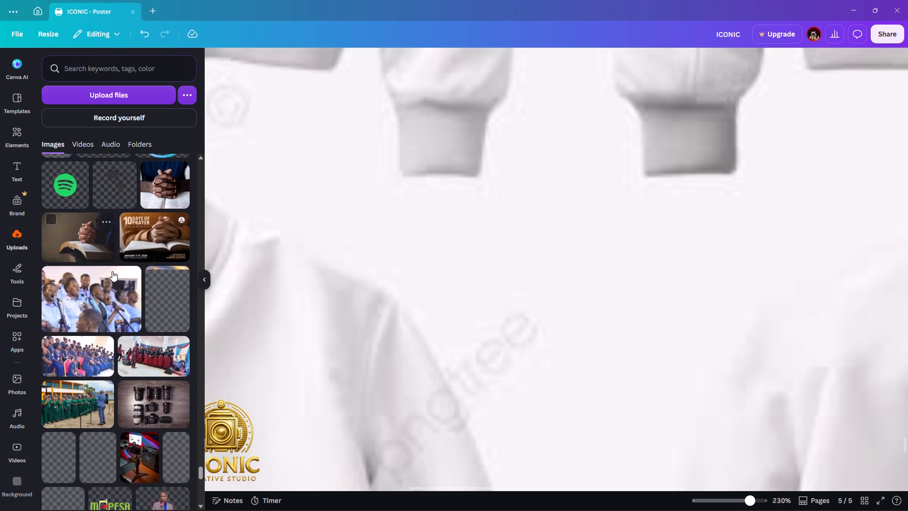
scroll(112, 271, "down", 12)
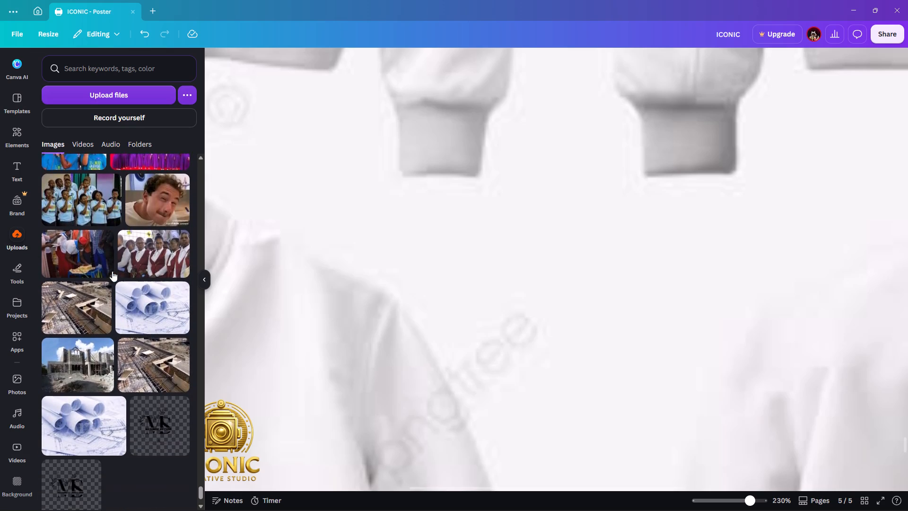
scroll(112, 271, "down", 3)
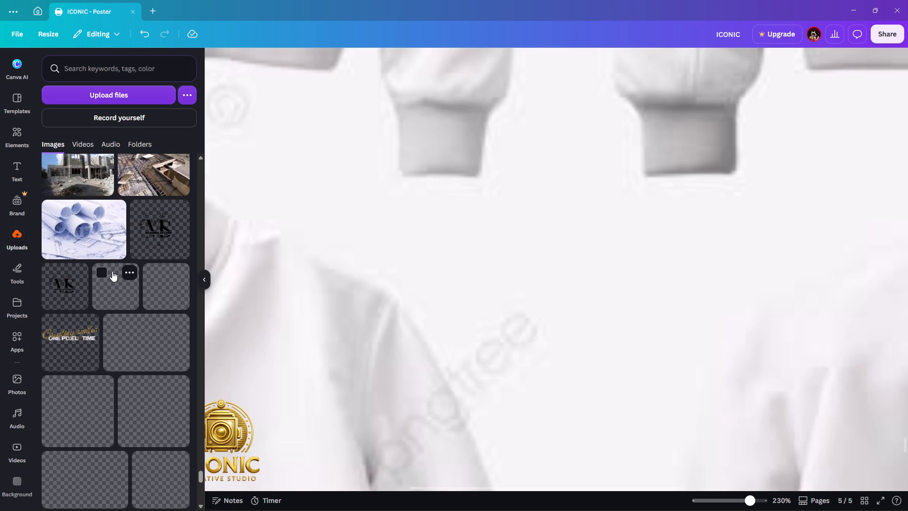
left_click(75, 334)
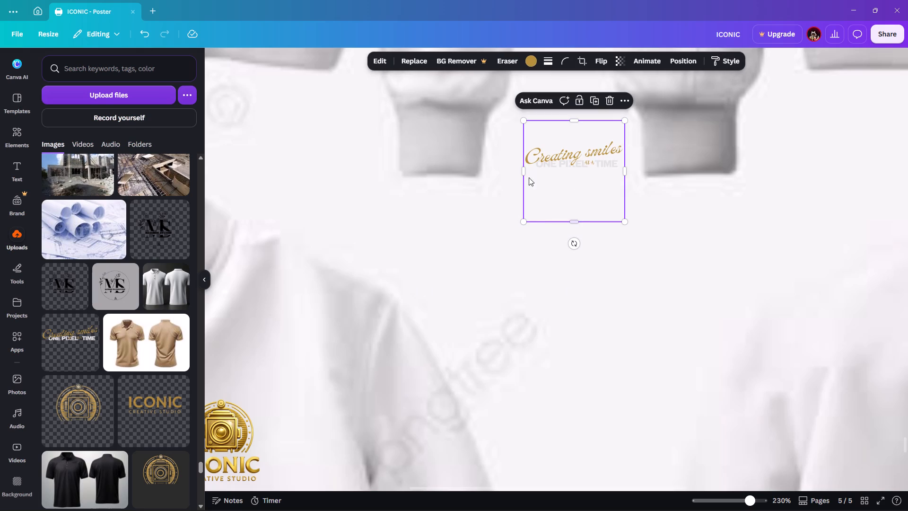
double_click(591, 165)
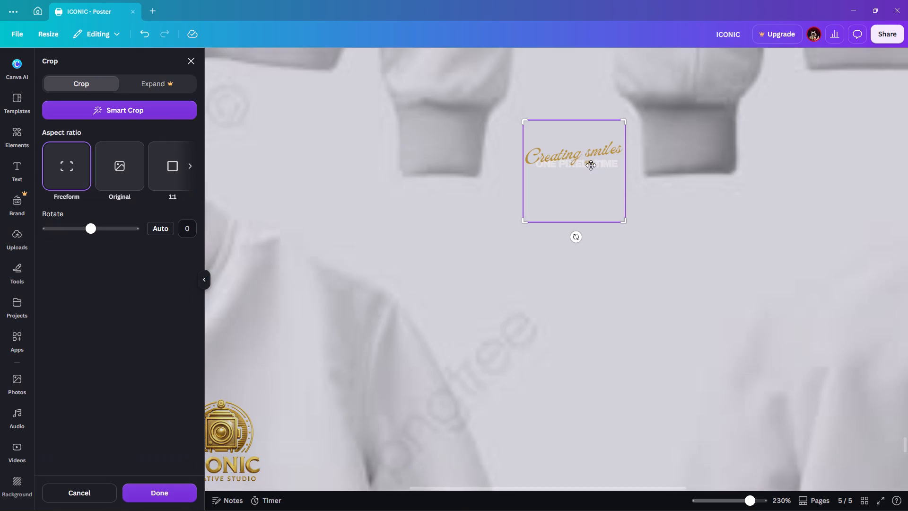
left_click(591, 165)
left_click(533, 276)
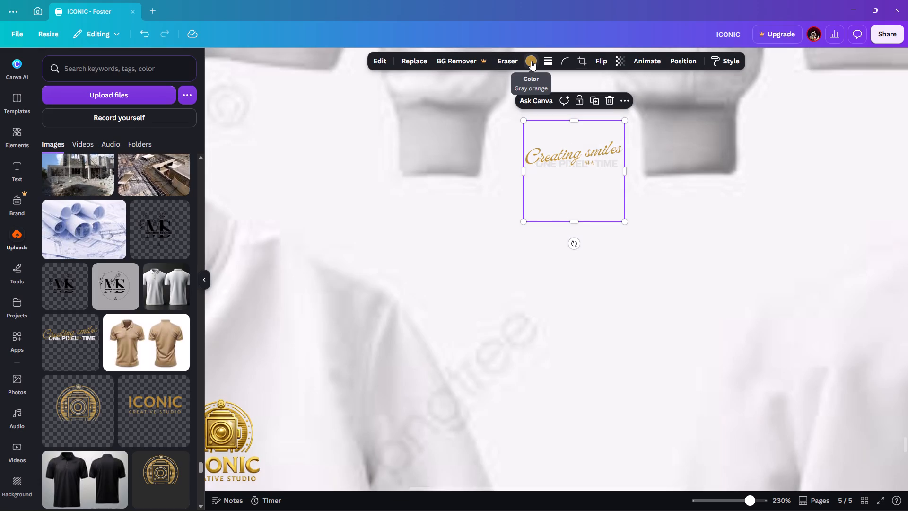
Apply the X-Pro + Color Pop filter to the tagline image.
left_click(381, 58)
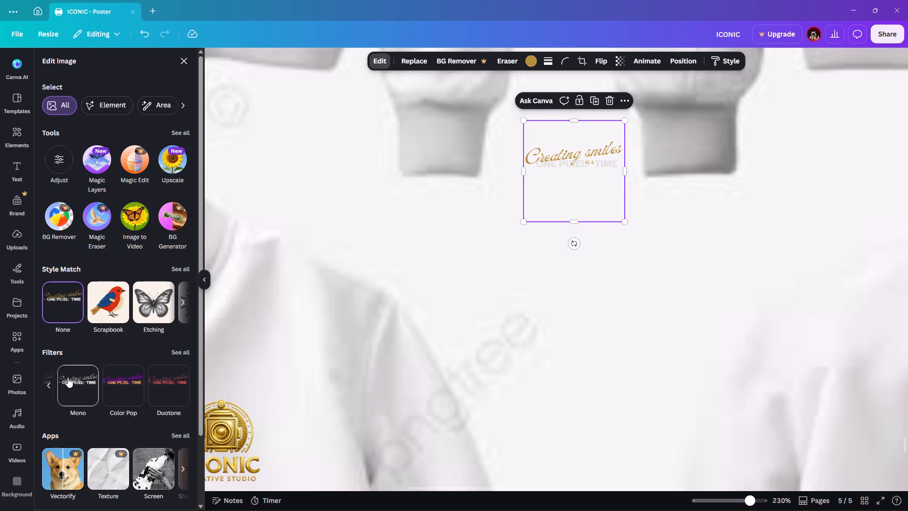
left_click(181, 353)
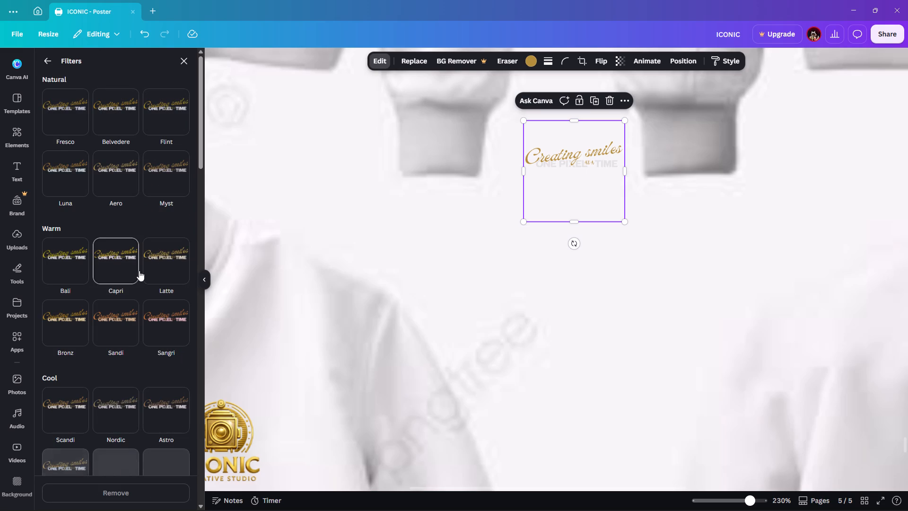
scroll(102, 294, "down", 1)
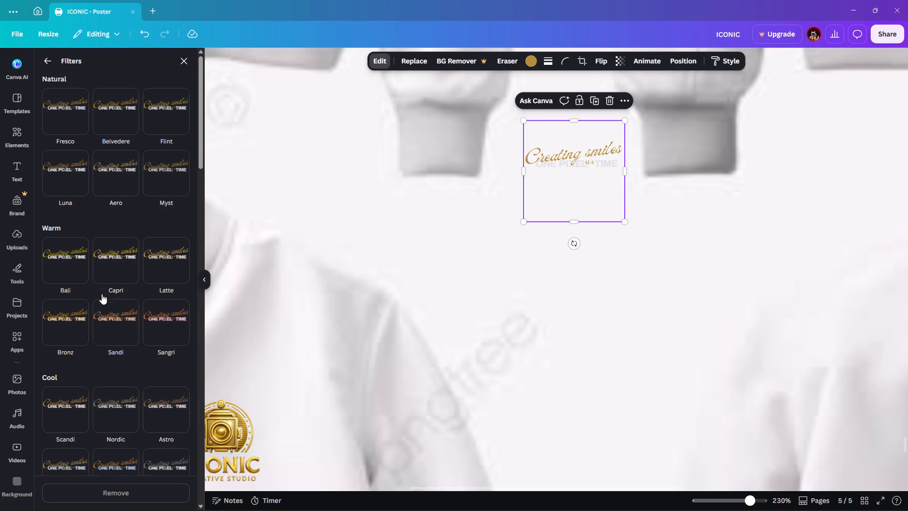
scroll(102, 294, "down", 3)
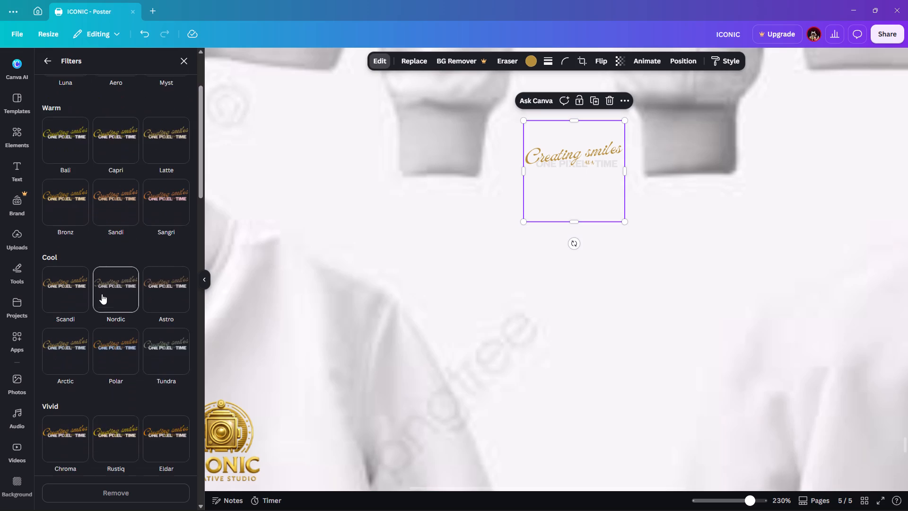
scroll(102, 294, "down", 8)
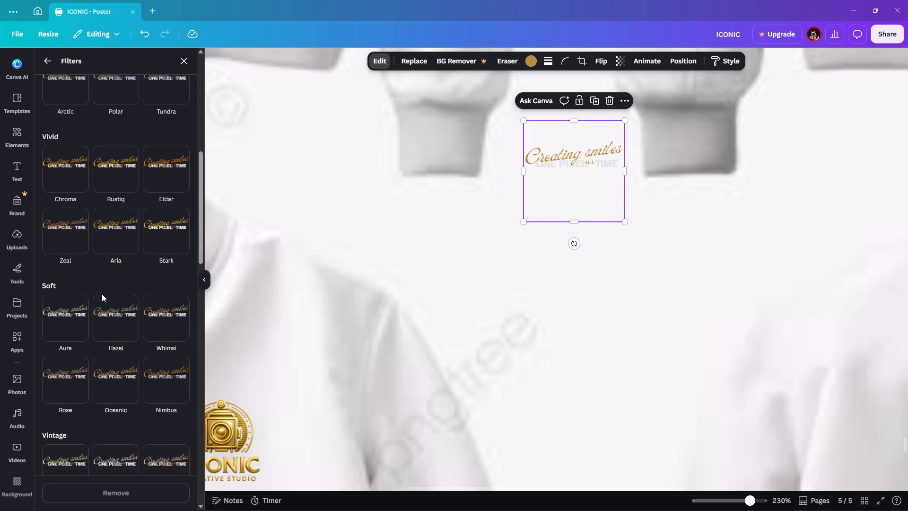
scroll(102, 294, "down", 6)
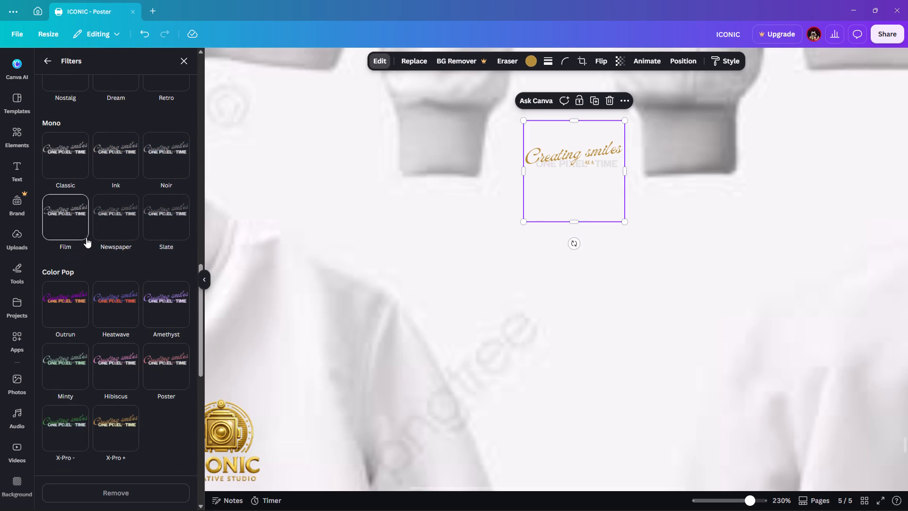
scroll(87, 251, "down", 2)
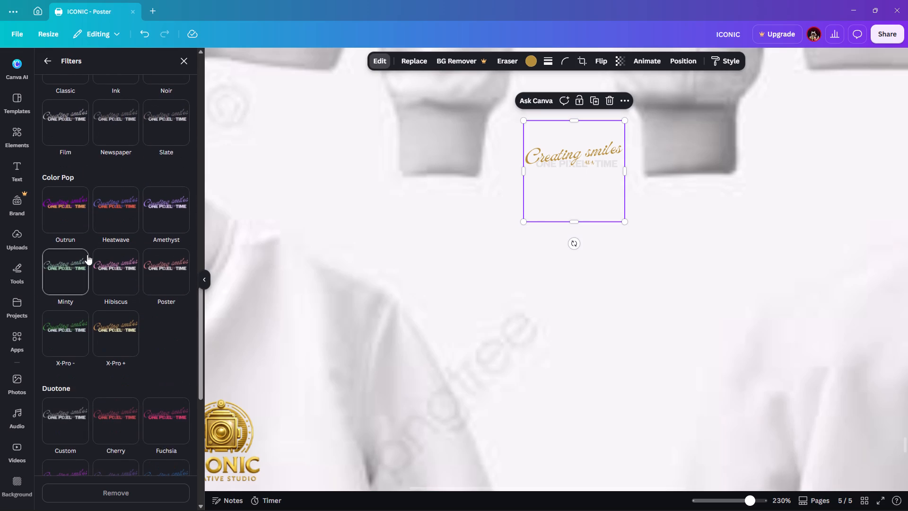
scroll(87, 255, "down", 2)
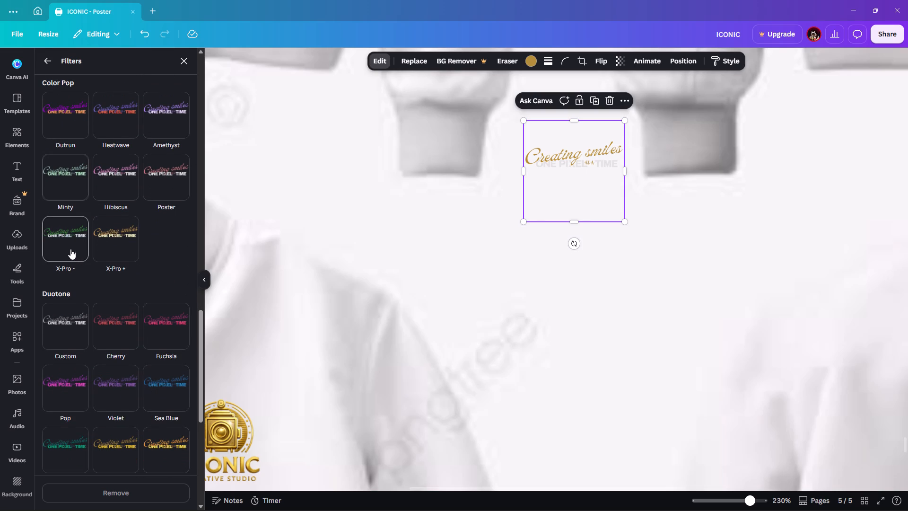
left_click(123, 235)
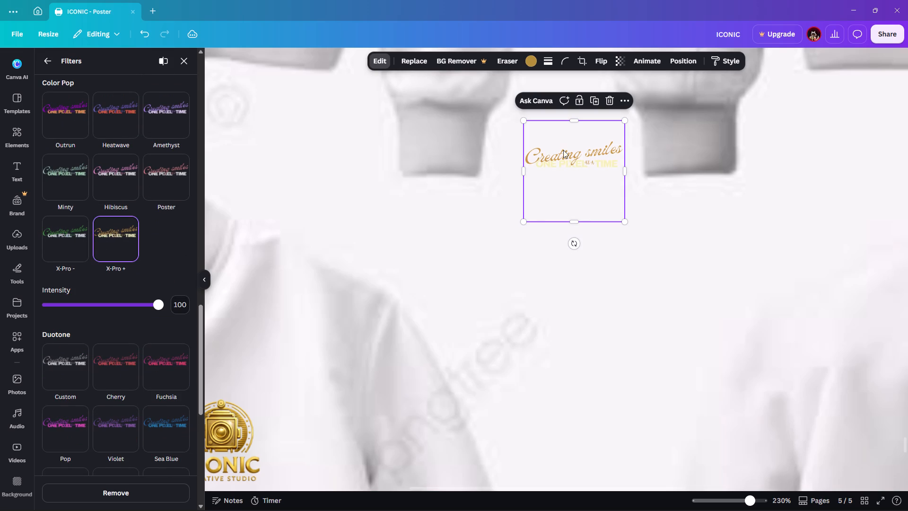
Enlarge the tagline image and crop away the empty space above and below its lettering.
left_click_drag(523, 221, 489, 296)
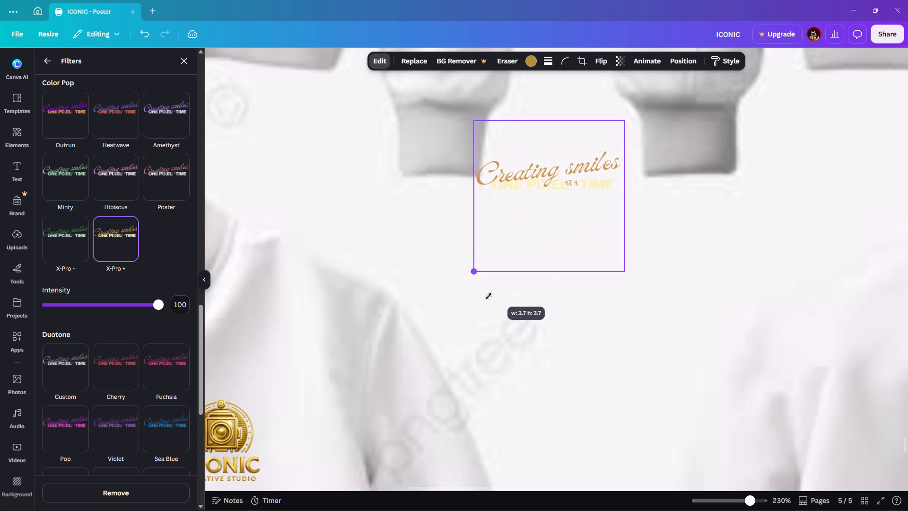
left_click_drag(489, 296, 470, 326)
left_click_drag(533, 301, 534, 212)
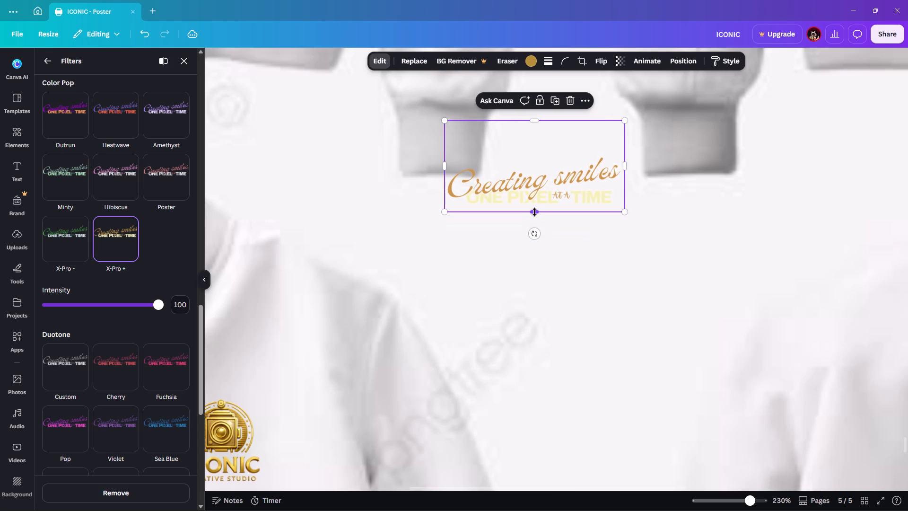
left_click_drag(536, 118, 536, 119)
left_click_drag(536, 119, 535, 150)
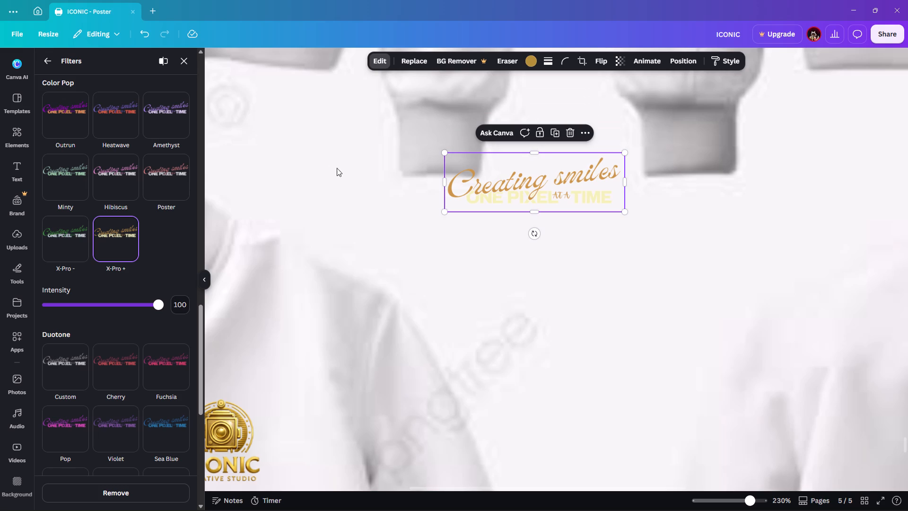
Apply the Custom duotone filter to the tagline image and set its shadows colour to dark gold, about #99790A.
scroll(103, 269, "down", 3)
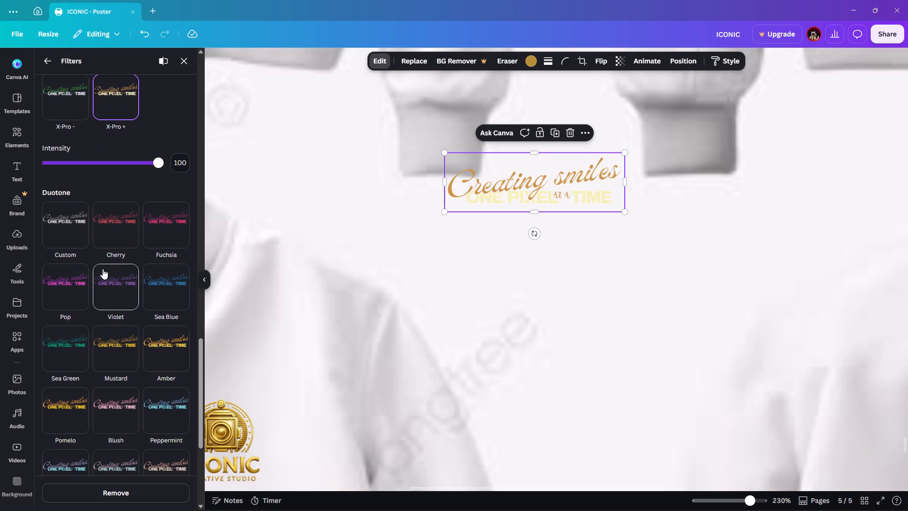
left_click(64, 219)
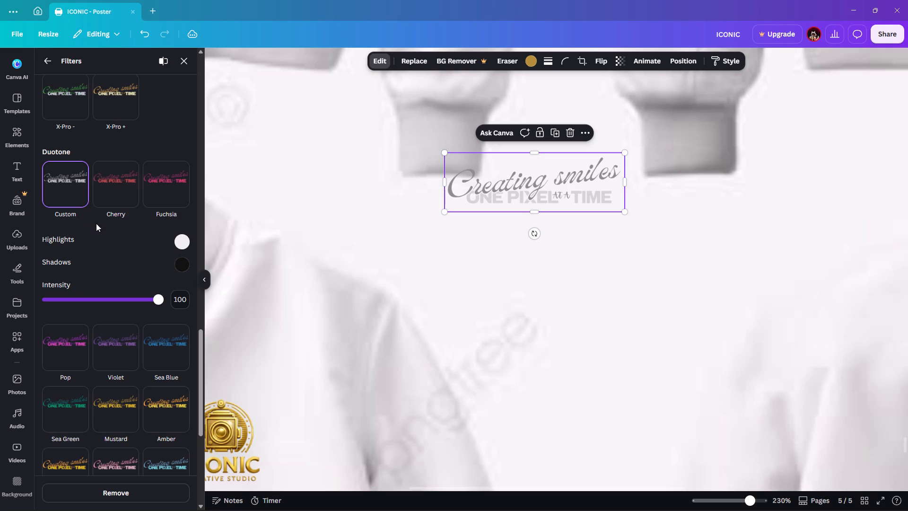
left_click(183, 263)
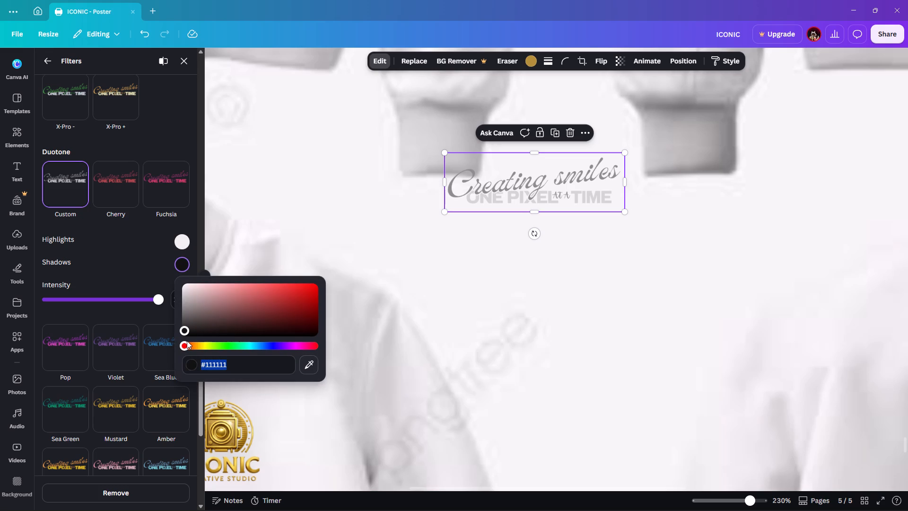
left_click_drag(186, 344, 200, 343)
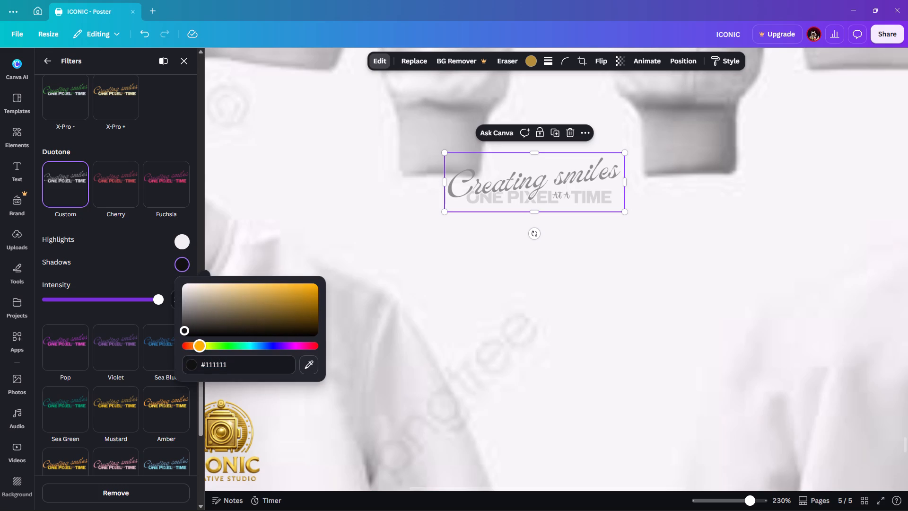
left_click_drag(200, 343, 201, 342)
left_click_drag(182, 331, 185, 329)
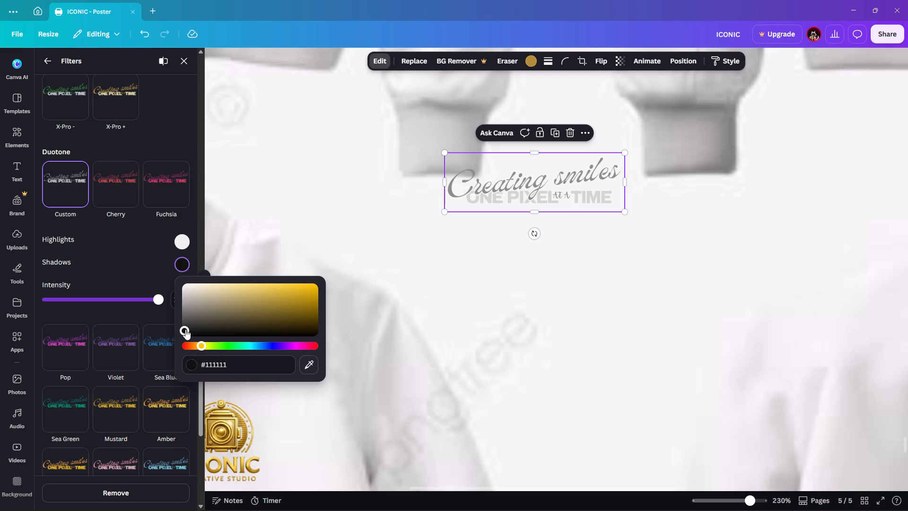
left_click_drag(185, 329, 241, 318)
left_click(182, 328)
left_click_drag(182, 329, 265, 320)
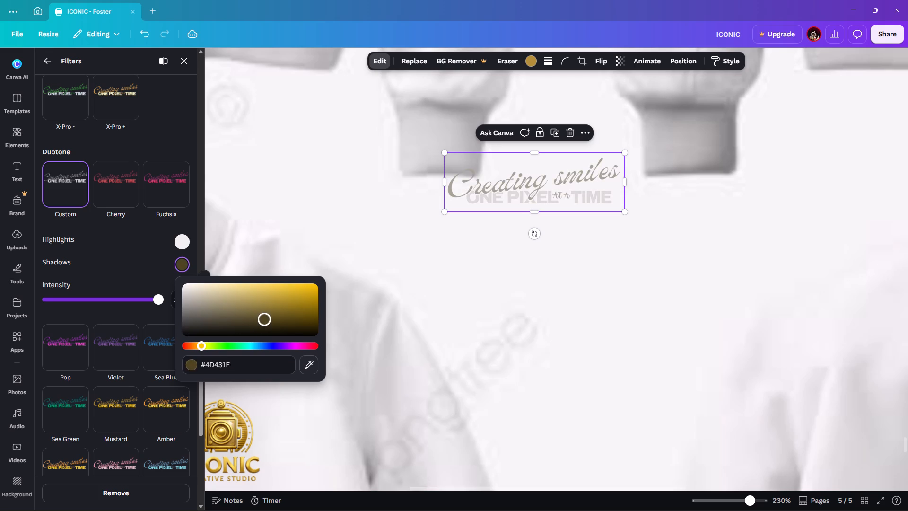
left_click_drag(265, 320, 273, 307)
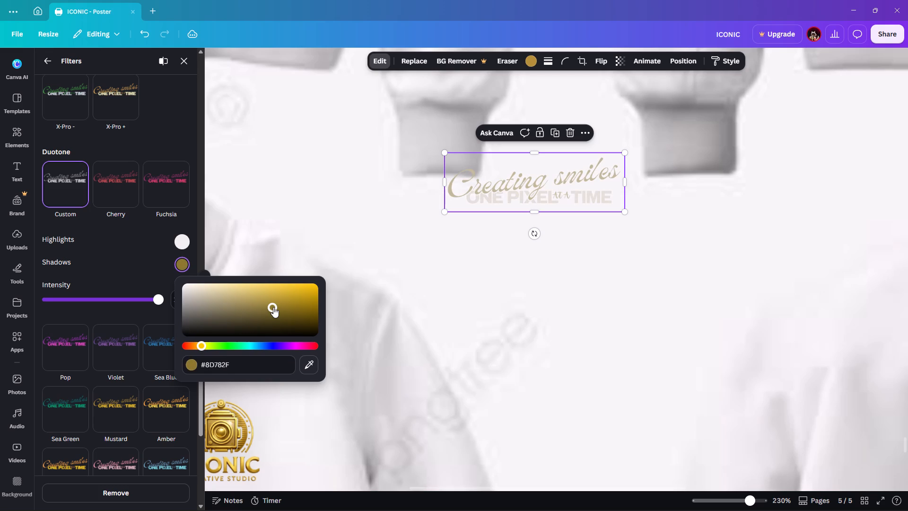
left_click_drag(273, 307, 309, 305)
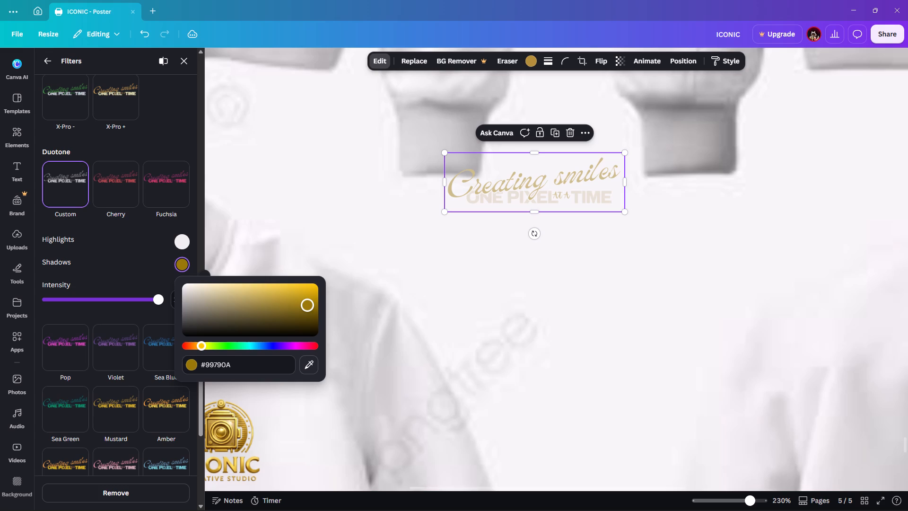
left_click_drag(309, 305, 309, 305)
left_click(286, 387)
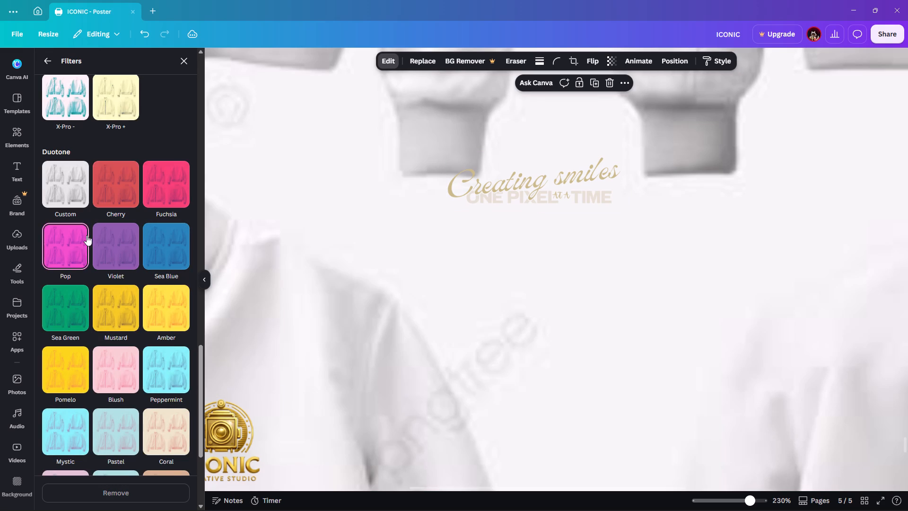
left_click(155, 138)
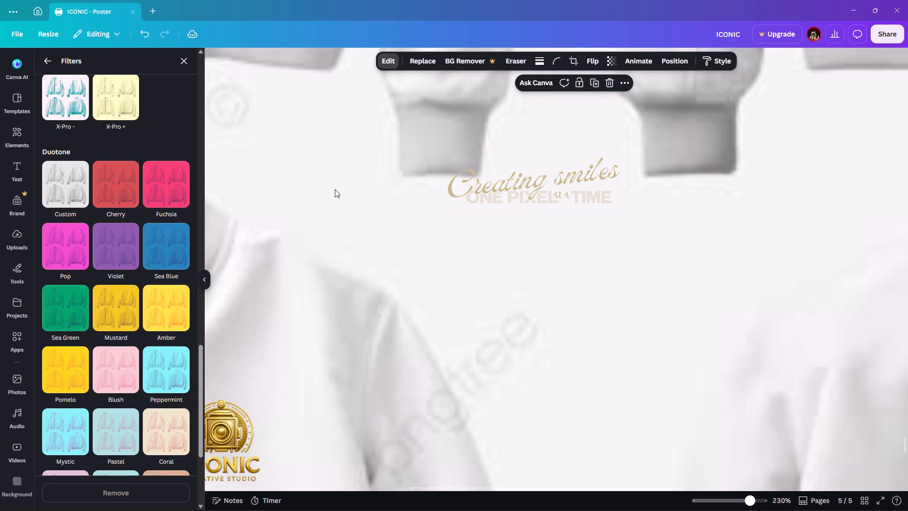
Set the highlights colour of the tagline's Custom duotone to a muted reddish brown, #694848.
left_click(504, 194)
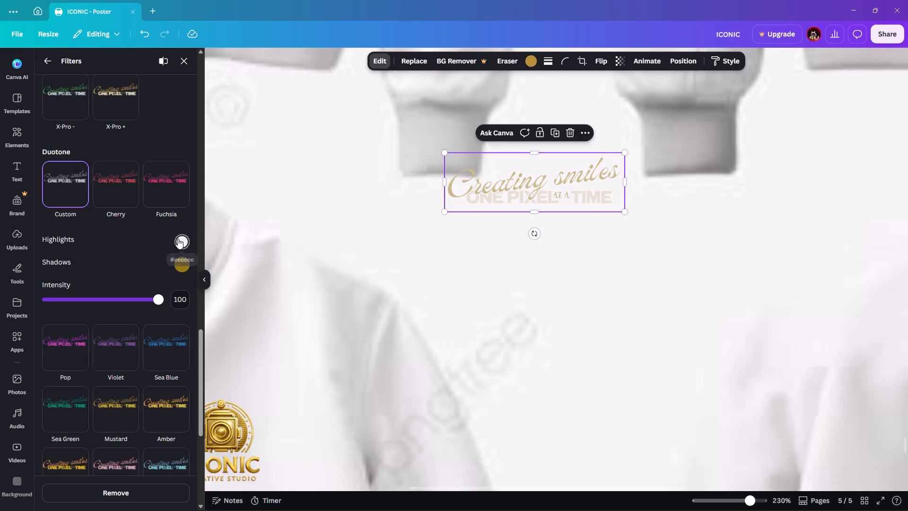
left_click(178, 238)
left_click_drag(186, 264, 193, 277)
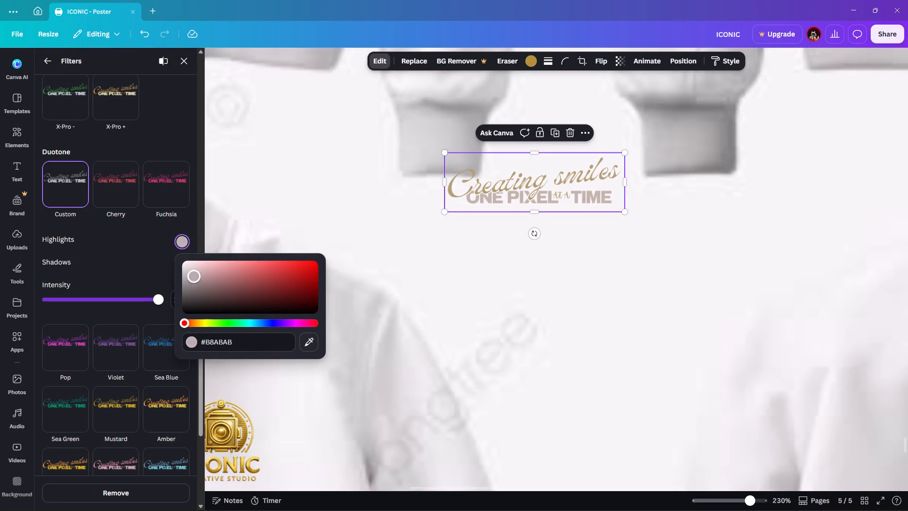
left_click_drag(193, 277, 196, 300)
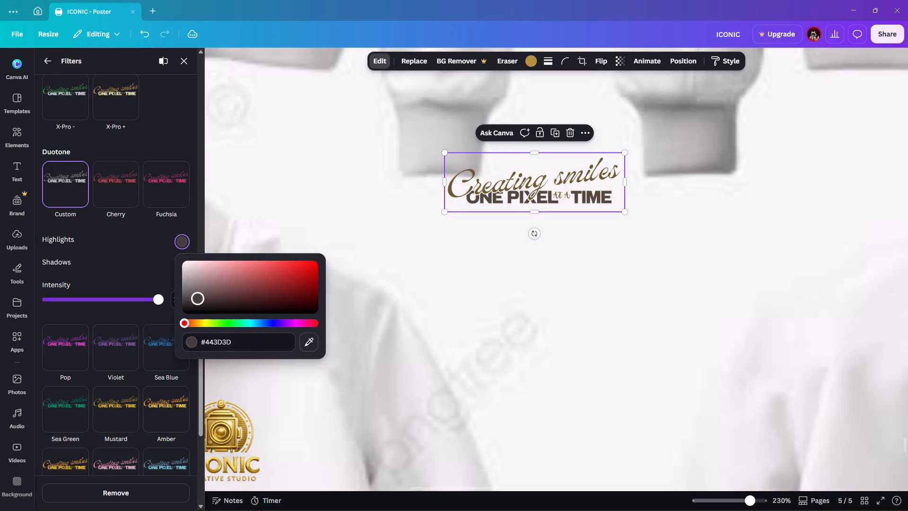
left_click_drag(196, 300, 193, 302)
left_click_drag(193, 302, 212, 300)
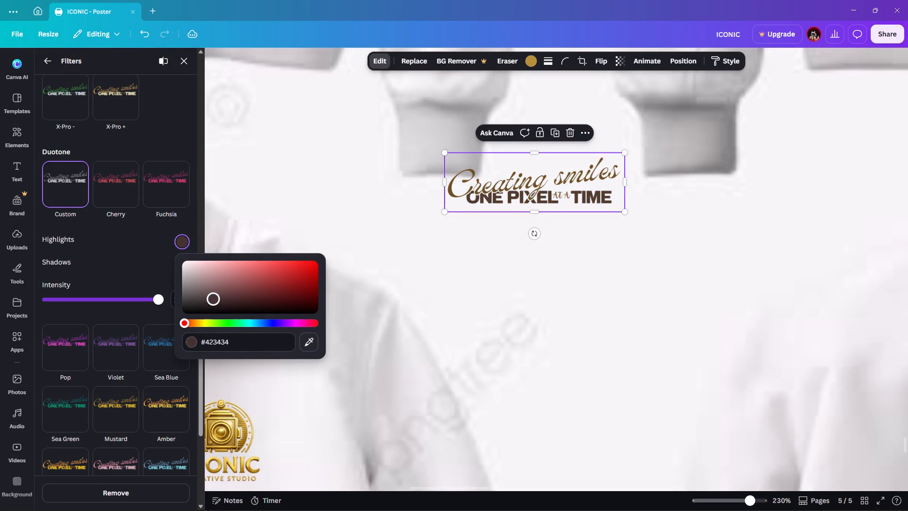
left_click_drag(212, 300, 200, 307)
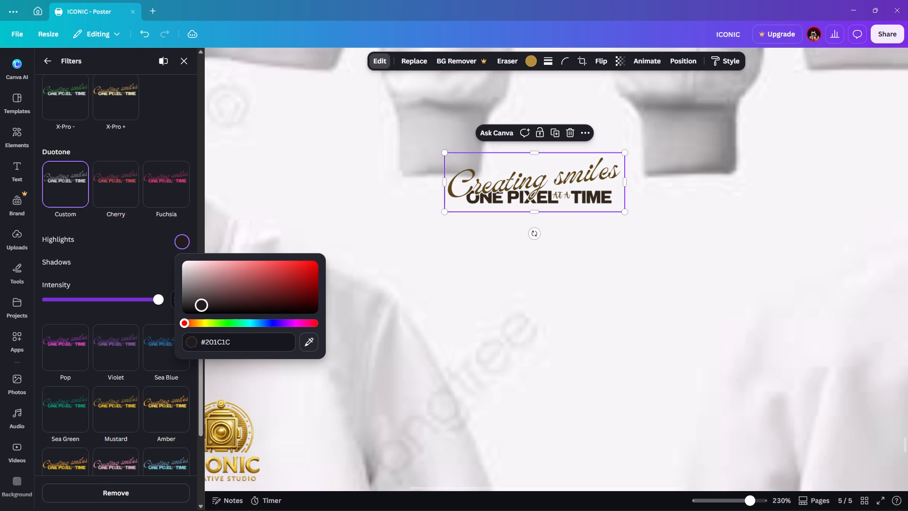
left_click_drag(200, 307, 225, 292)
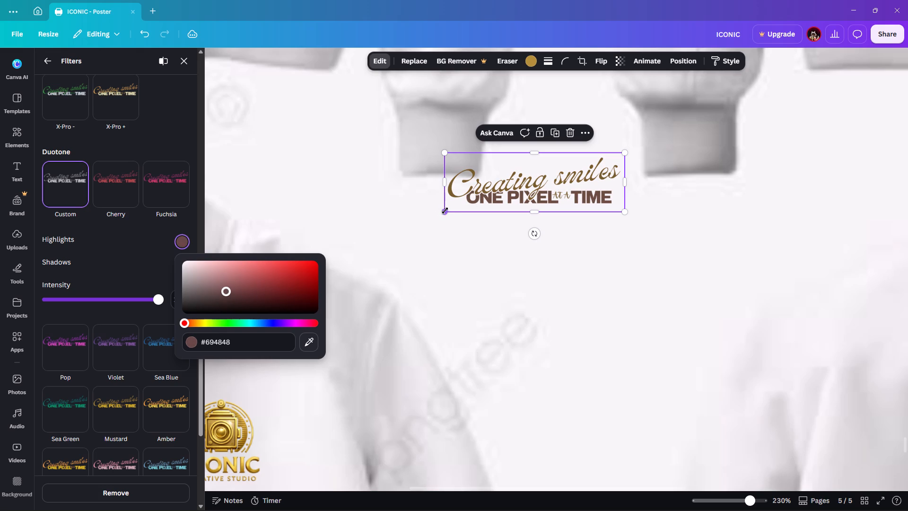
Enlarge the recoloured tagline image and crop its sides and upper edge closer to the lettering.
left_click_drag(445, 211, 391, 261)
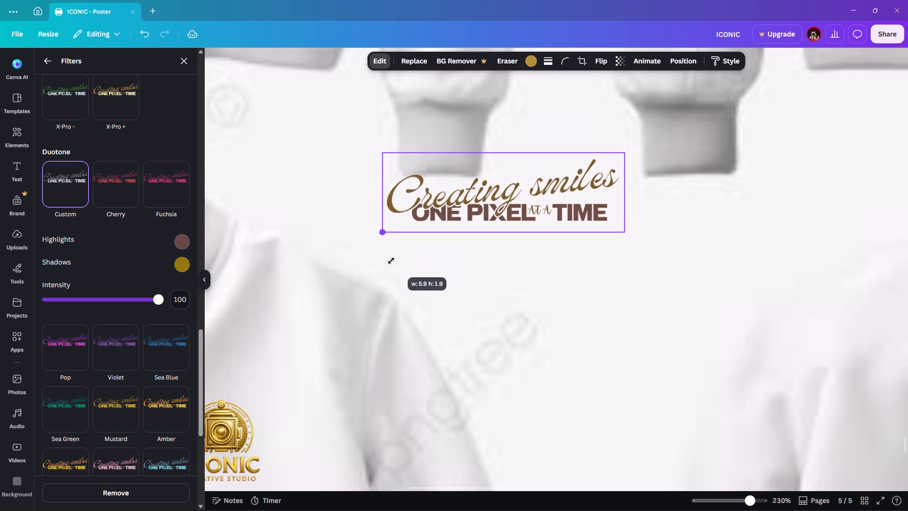
left_click_drag(391, 261, 342, 267)
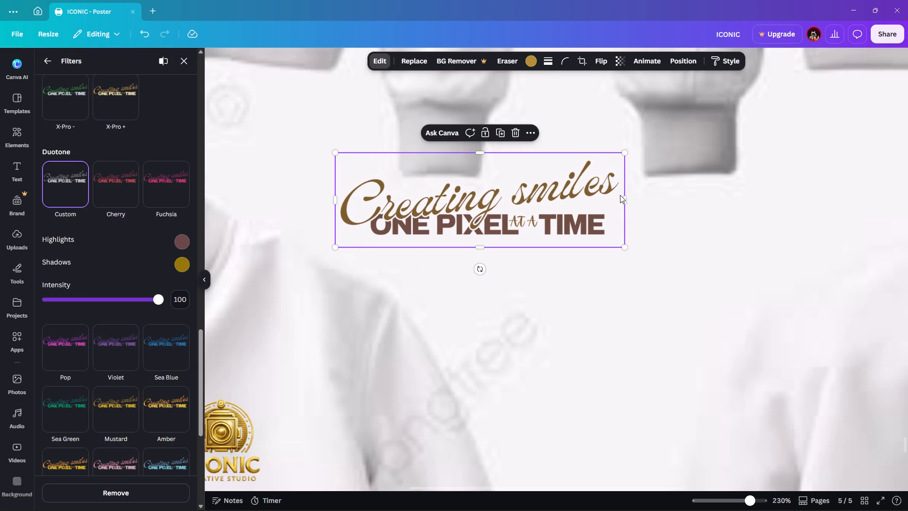
left_click(626, 196)
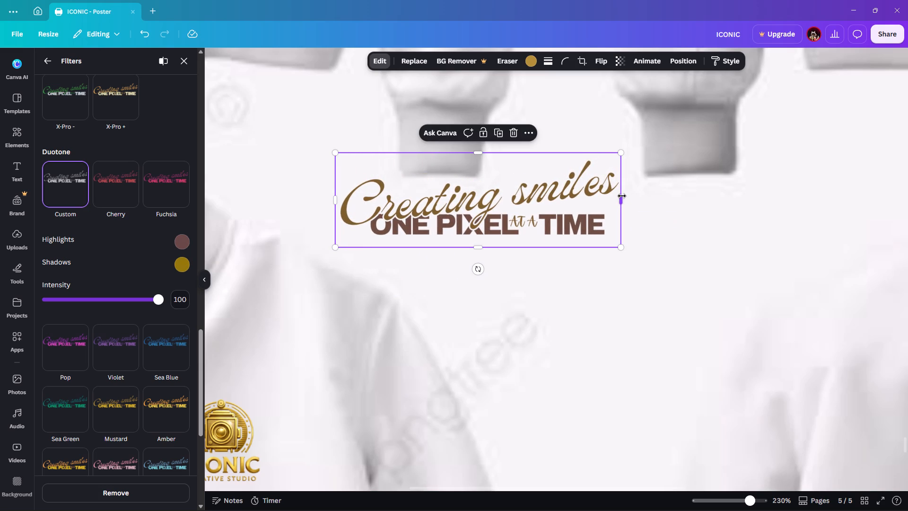
left_click(333, 201)
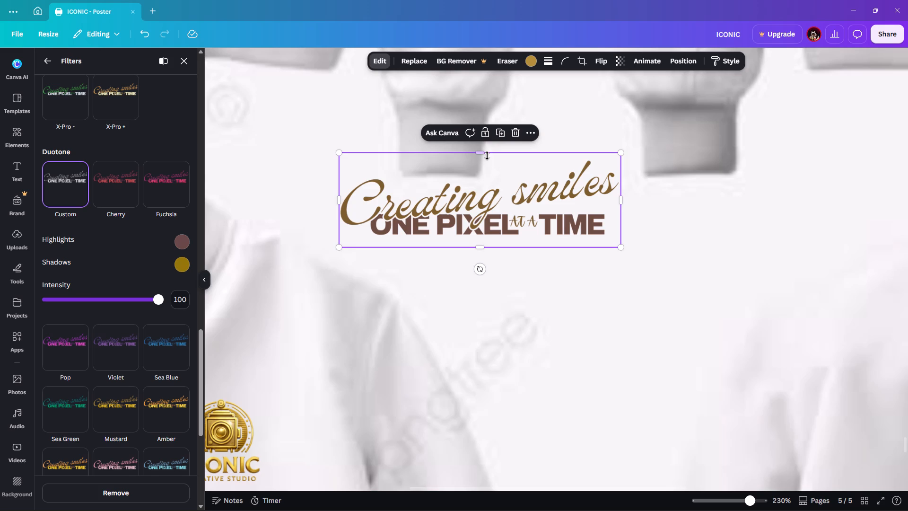
left_click(486, 155)
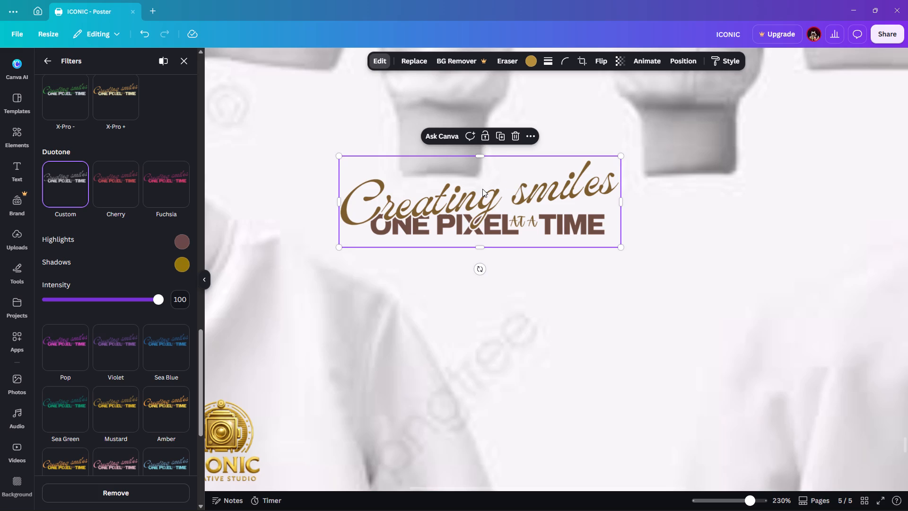
Move the tagline onto the back view of the lower jacket, enlarge it, and centre it across the upper back.
scroll(481, 191, "down", 2, "ctrl")
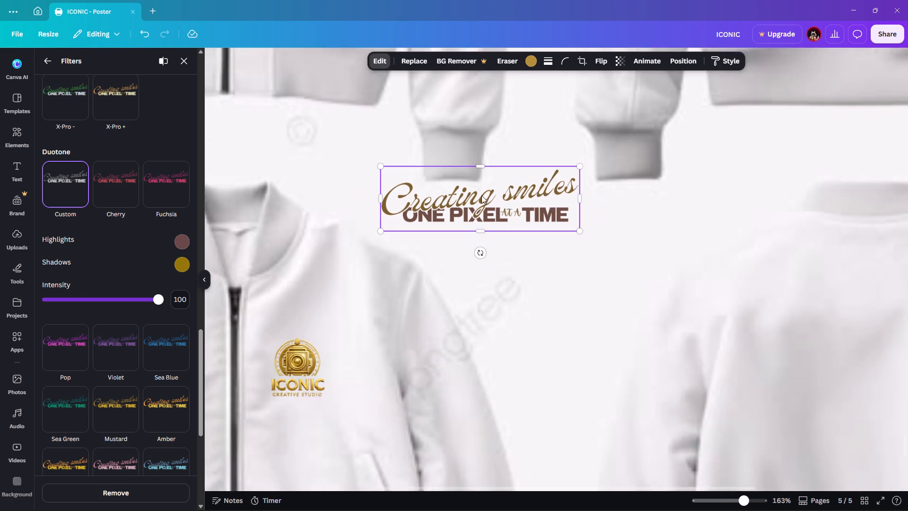
scroll(481, 195, "down", 3, "ctrl")
left_click_drag(481, 197, 634, 233)
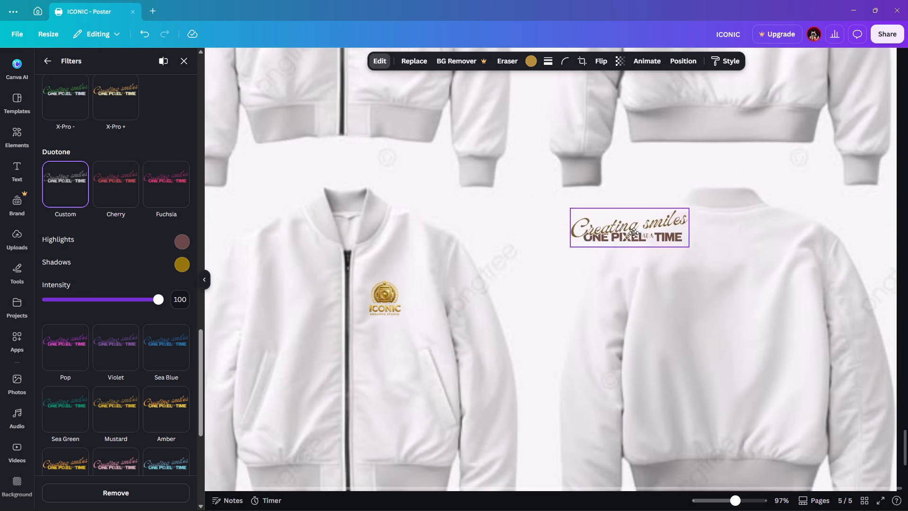
left_click_drag(634, 233, 711, 267)
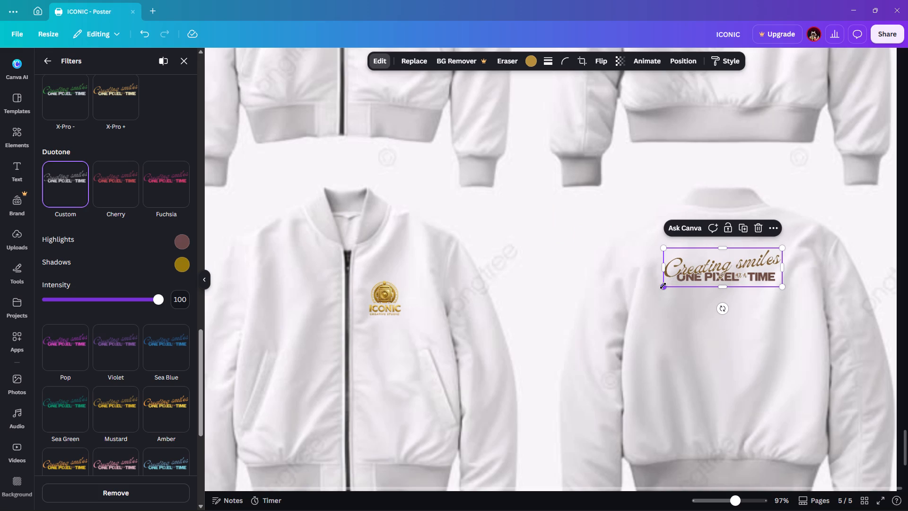
left_click_drag(663, 286, 640, 307)
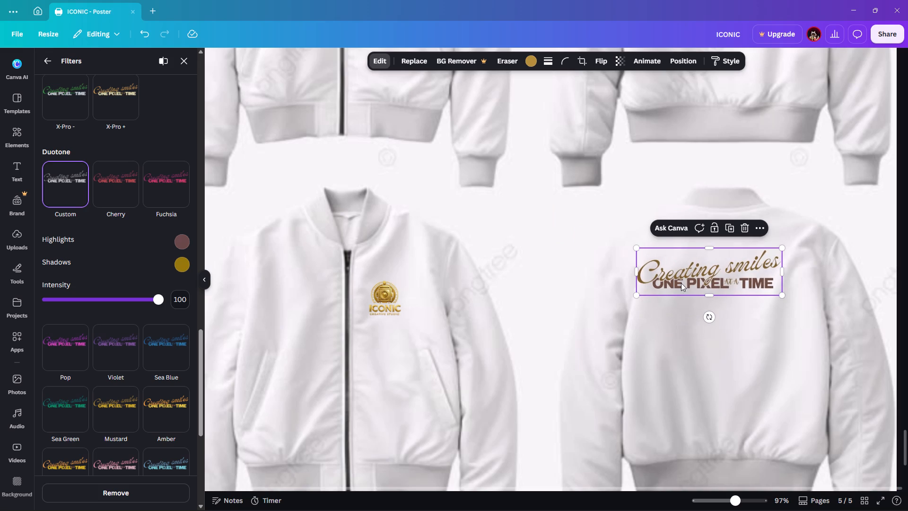
left_click_drag(692, 273, 707, 269)
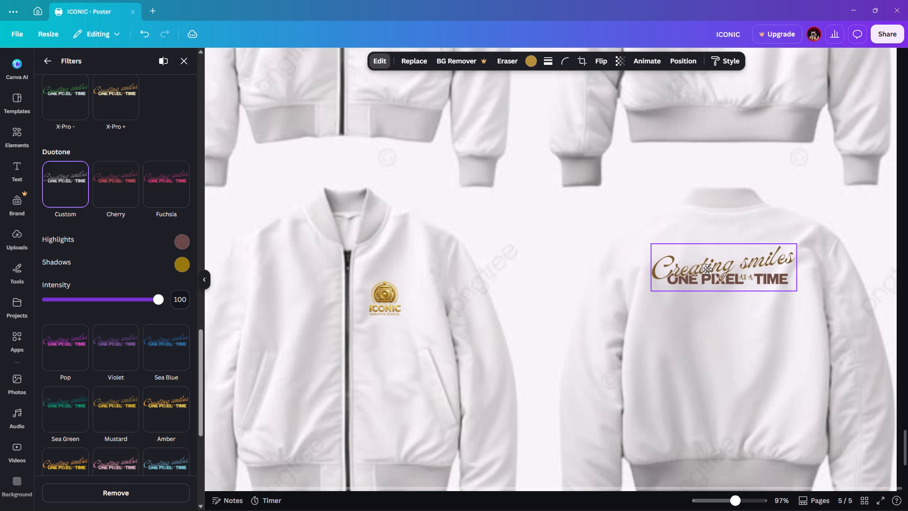
left_click_drag(707, 269, 703, 269)
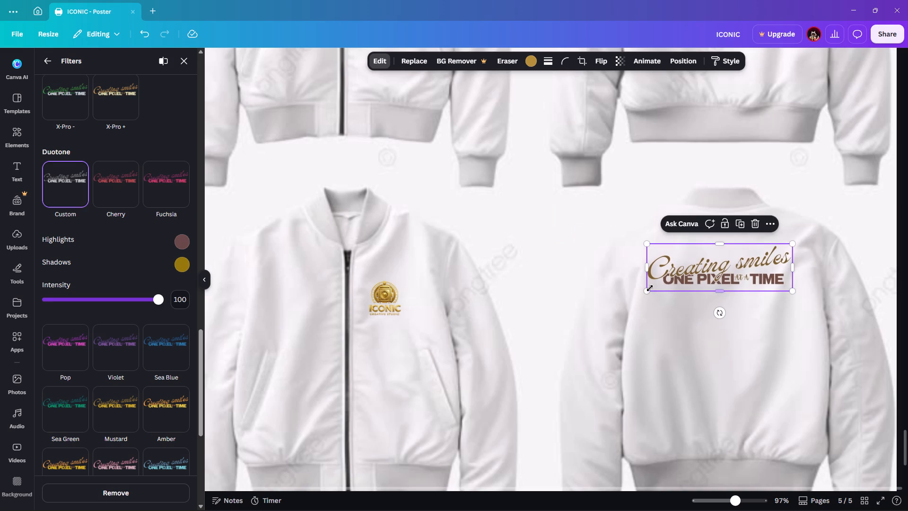
left_click_drag(650, 288, 647, 296)
left_click_drag(704, 271, 709, 271)
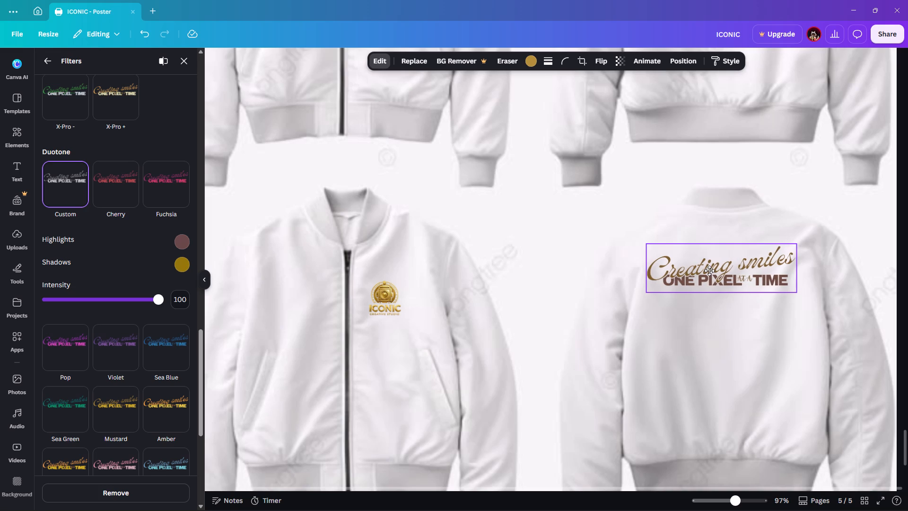
left_click_drag(709, 271, 709, 278)
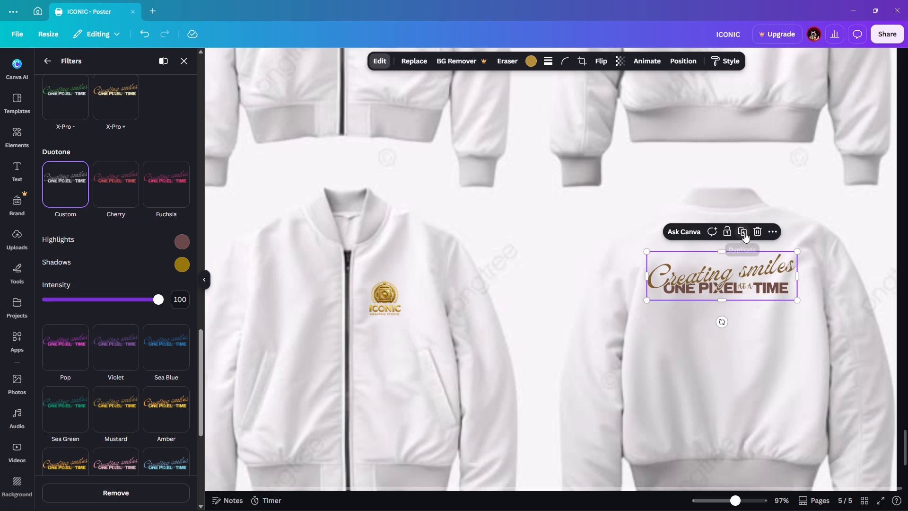
Duplicate the tagline and centre the copy on the upper back of the jacket above, level with the front view's gold logo.
left_click(744, 232)
left_click_drag(724, 288, 724, 204)
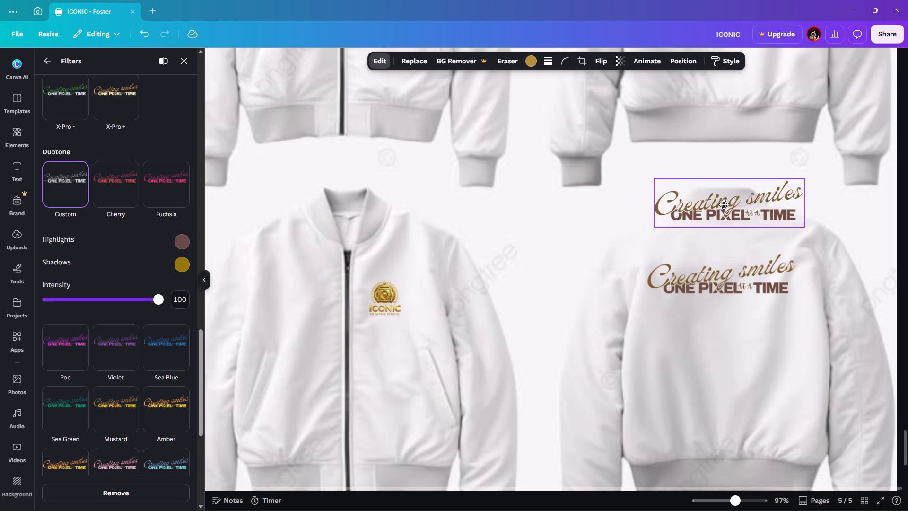
left_click_drag(724, 204, 716, 144)
scroll(713, 196, "up", 5)
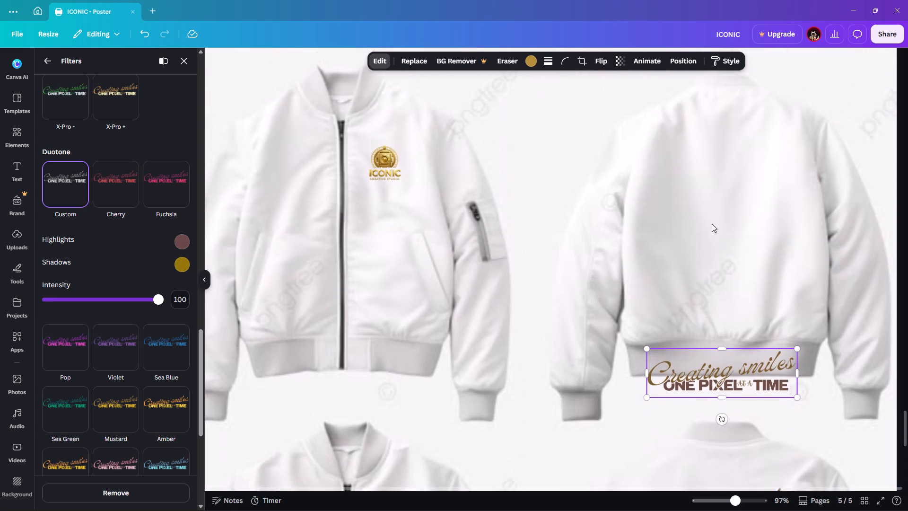
left_click_drag(719, 374, 723, 168)
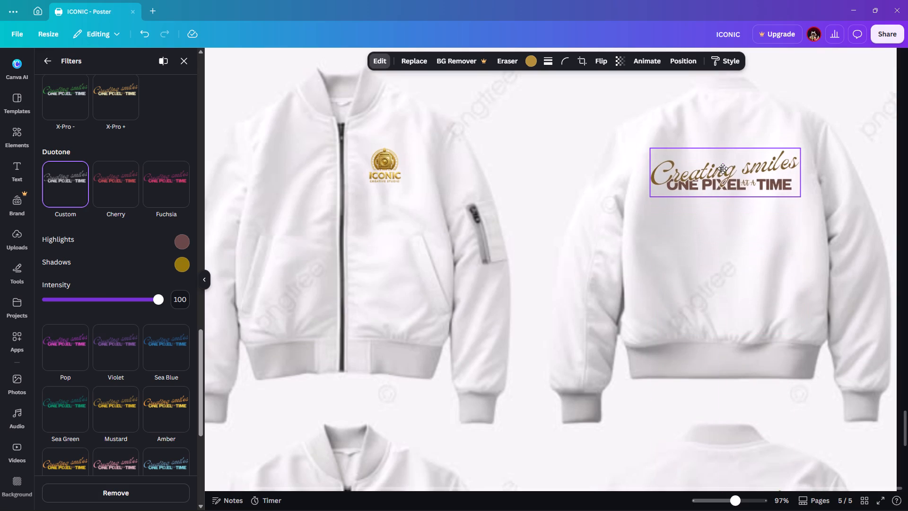
left_click_drag(723, 168, 723, 170)
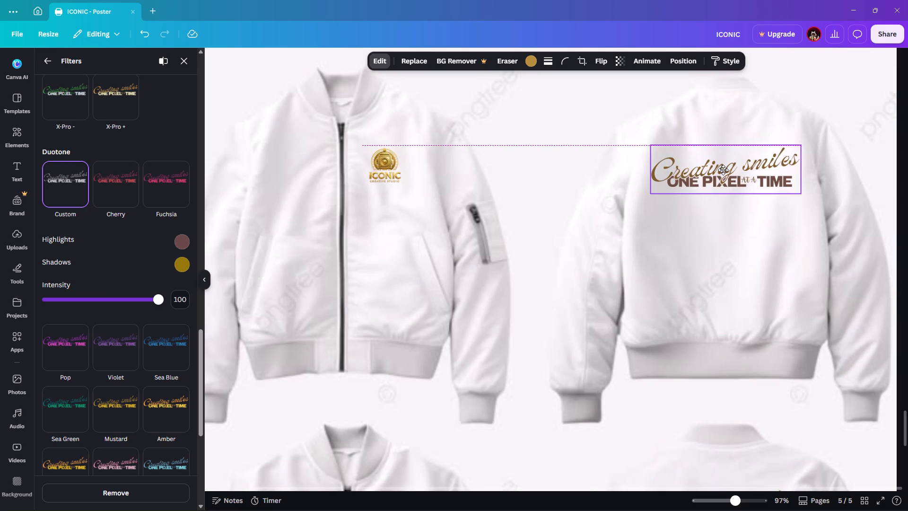
Line up the tagline on the lower white jacket's back with the tagline on the jacket above it.
left_click_drag(723, 170, 723, 167)
scroll(723, 167, "down", 6)
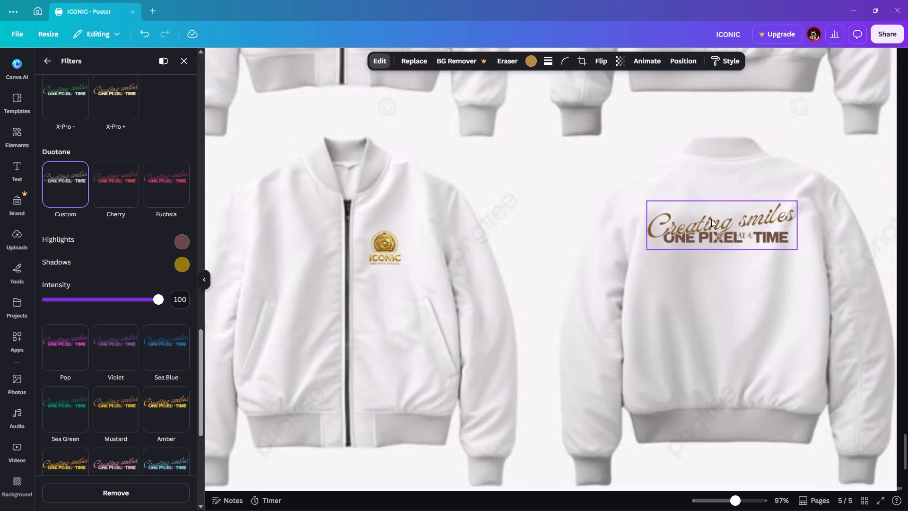
left_click(711, 221)
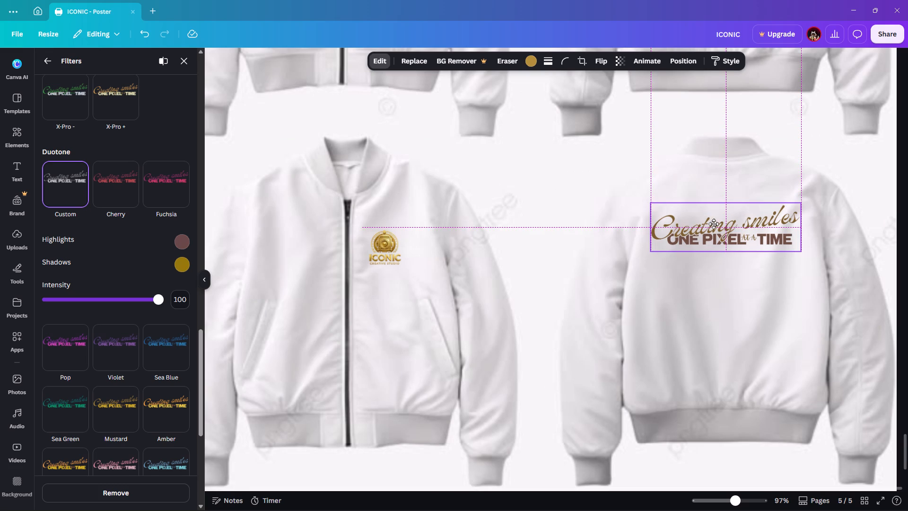
Move the tagline on the upper white jacket's back slightly higher, keeping it centred over the tagline below.
scroll(714, 224, "up", 2)
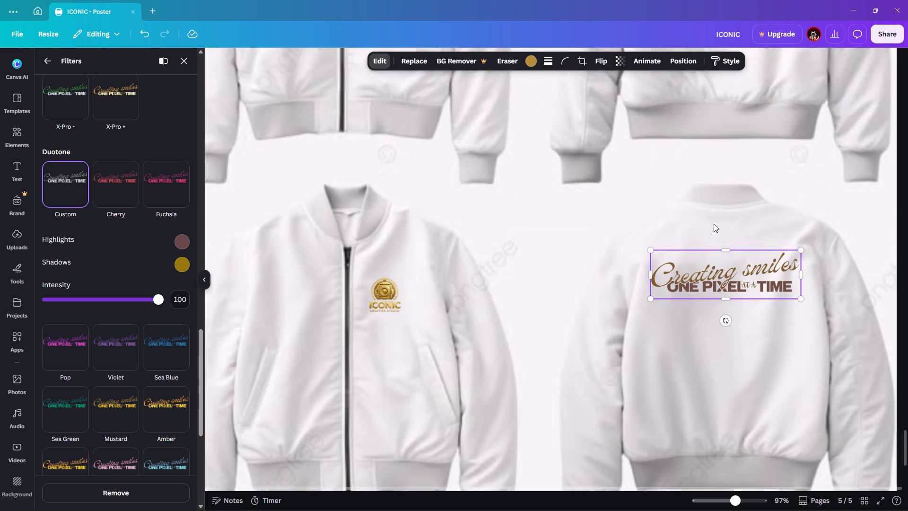
scroll(714, 224, "up", 4)
left_click_drag(713, 182, 713, 178)
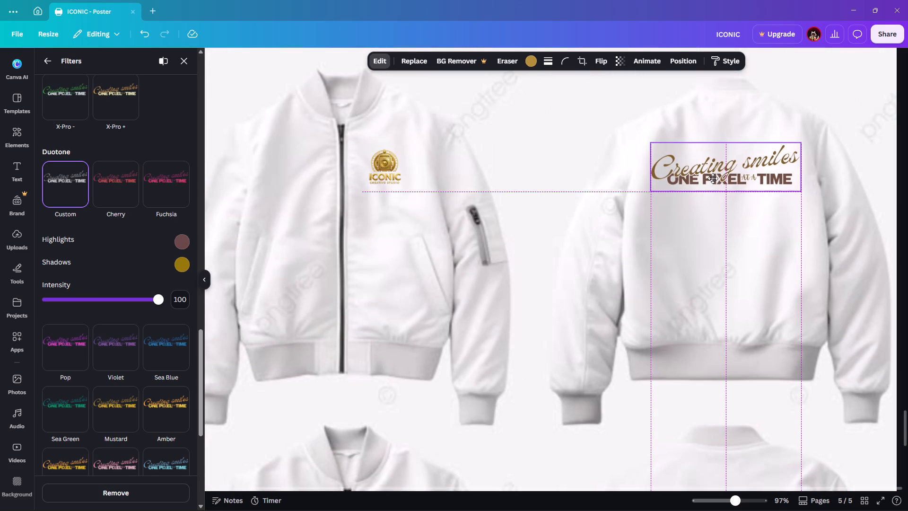
left_click_drag(713, 178, 712, 159)
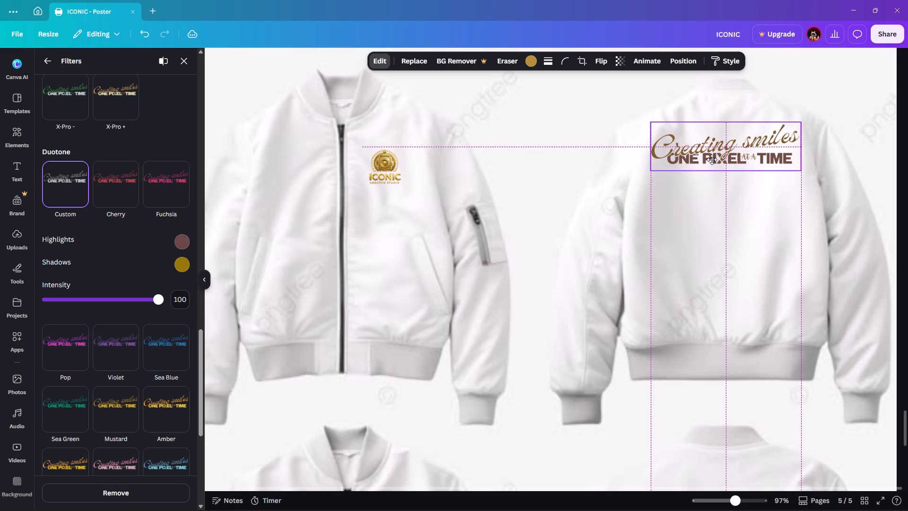
left_click_drag(712, 159, 712, 162)
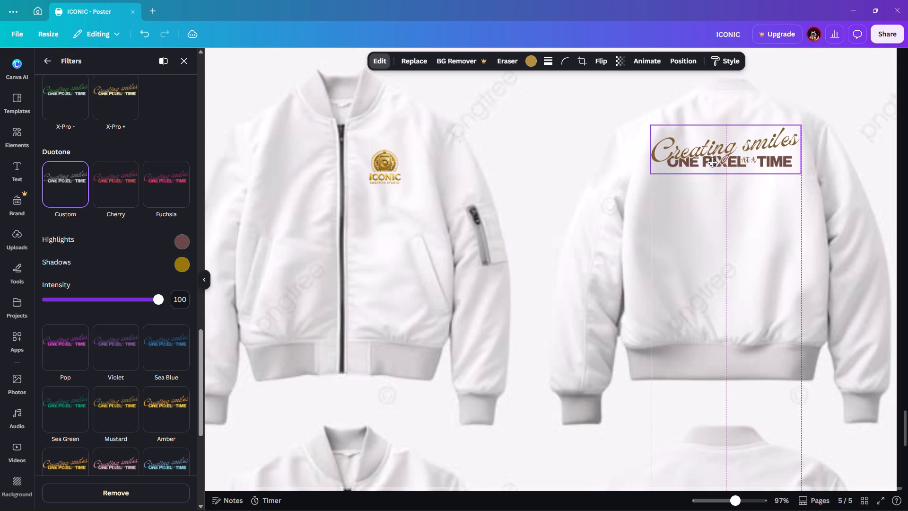
left_click_drag(712, 162, 713, 159)
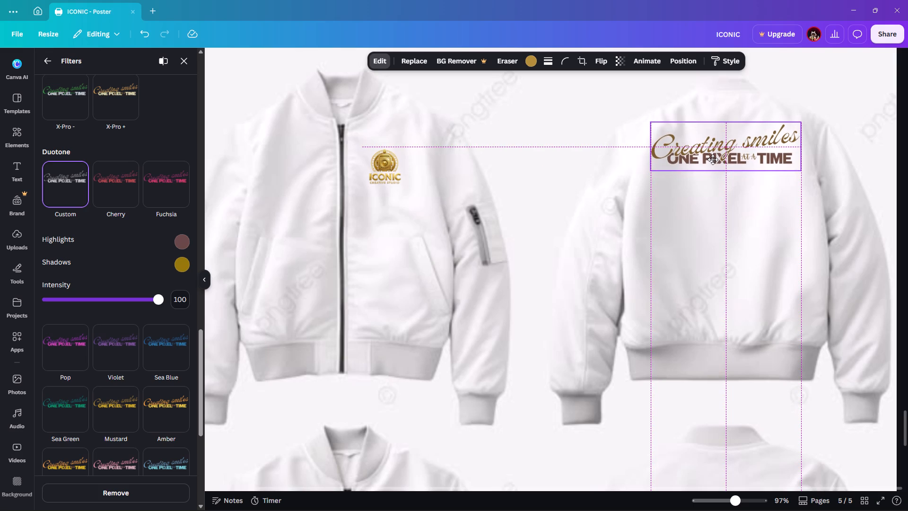
left_click_drag(713, 159, 714, 162)
left_click_drag(714, 162, 714, 164)
left_click(607, 162)
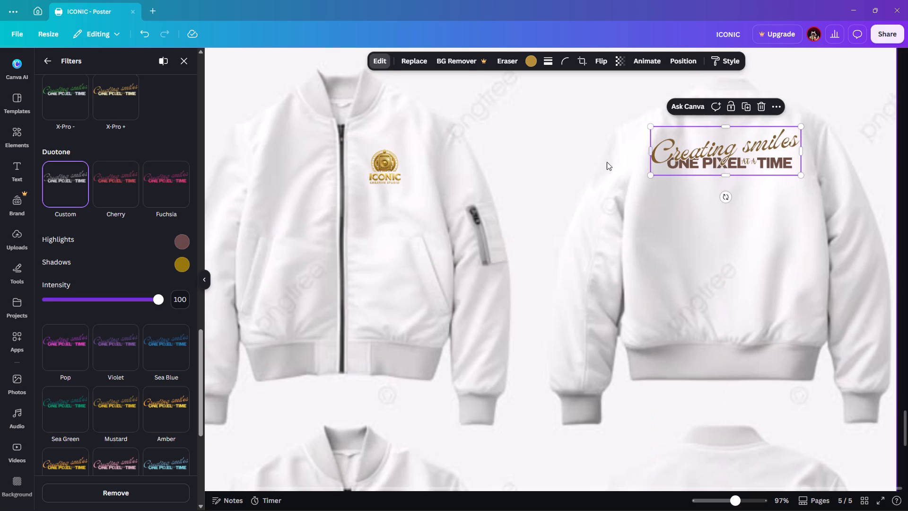
Add a blank page after the white jacket mockup page.
scroll(607, 162, "down", 6)
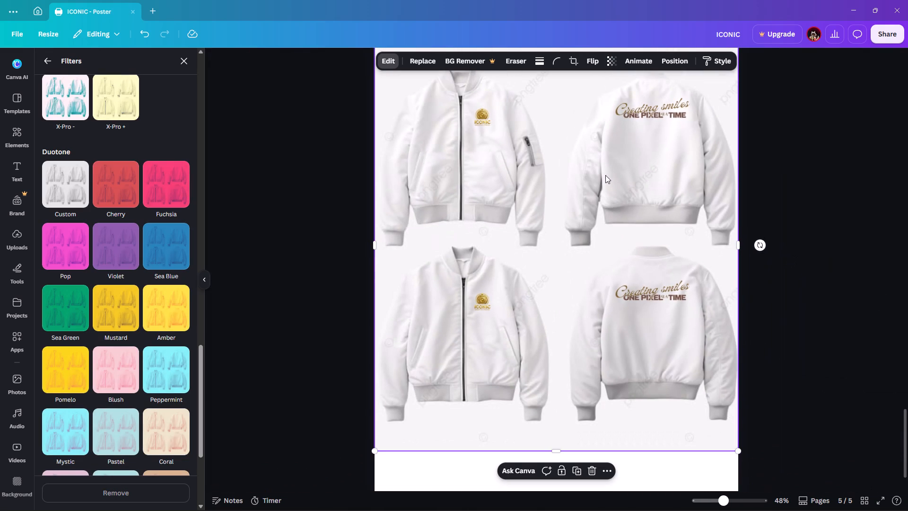
scroll(592, 196, "down", 2)
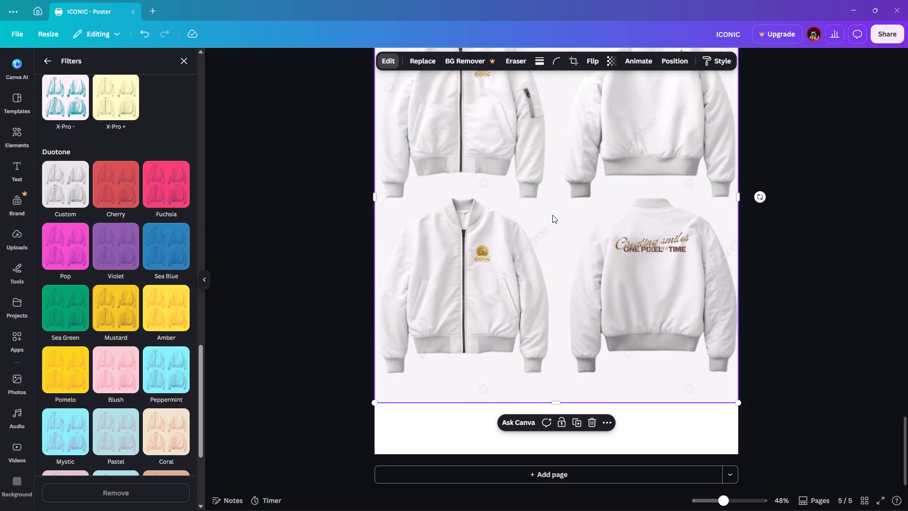
scroll(552, 215, "down", 6)
scroll(562, 276, "down", 3)
scroll(775, 323, "down", 5)
left_click(536, 474)
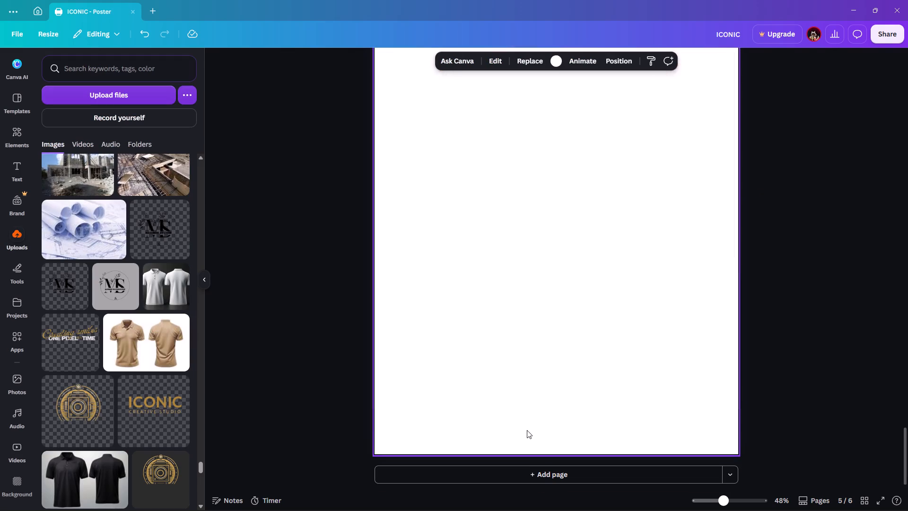
Find the uploaded image of the black bomber jacket's front and back and place it on page 6.
scroll(527, 430, "up", 6)
scroll(527, 430, "down", 7)
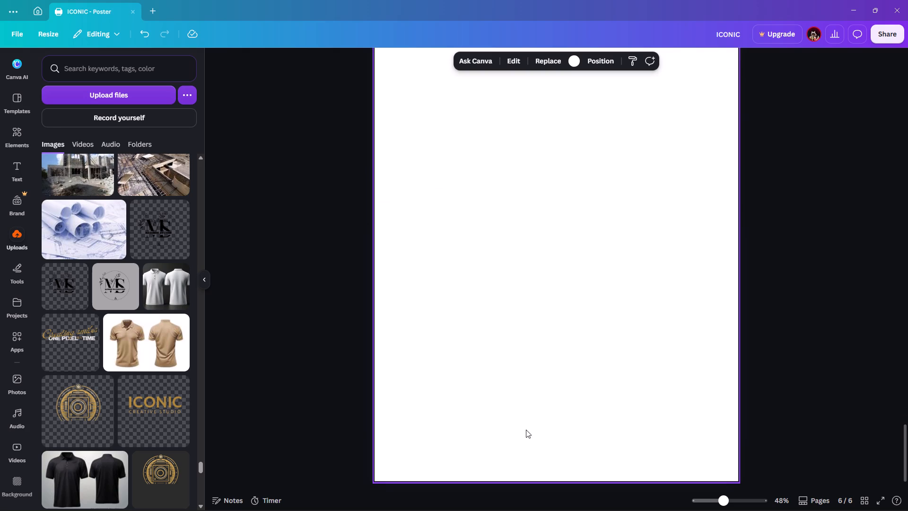
scroll(250, 388, "up", 2)
scroll(96, 360, "up", 15)
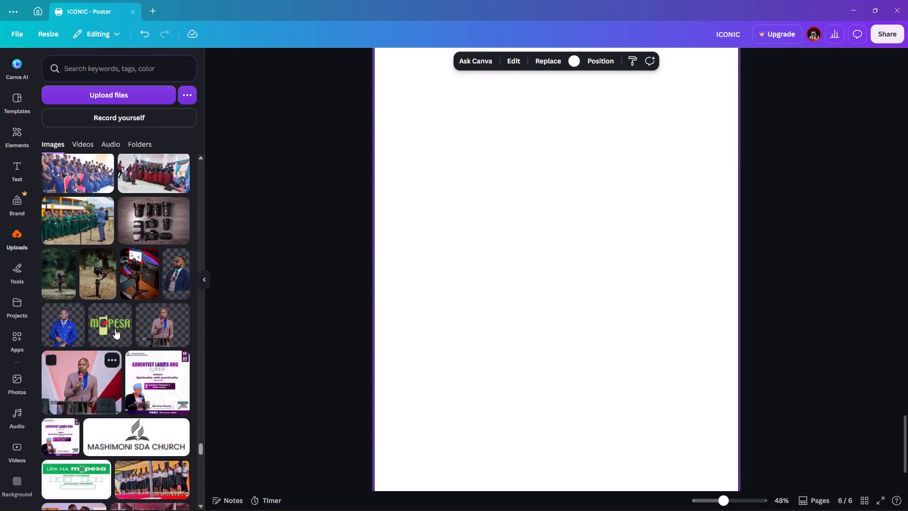
scroll(115, 329, "up", 15)
scroll(115, 327, "up", 7)
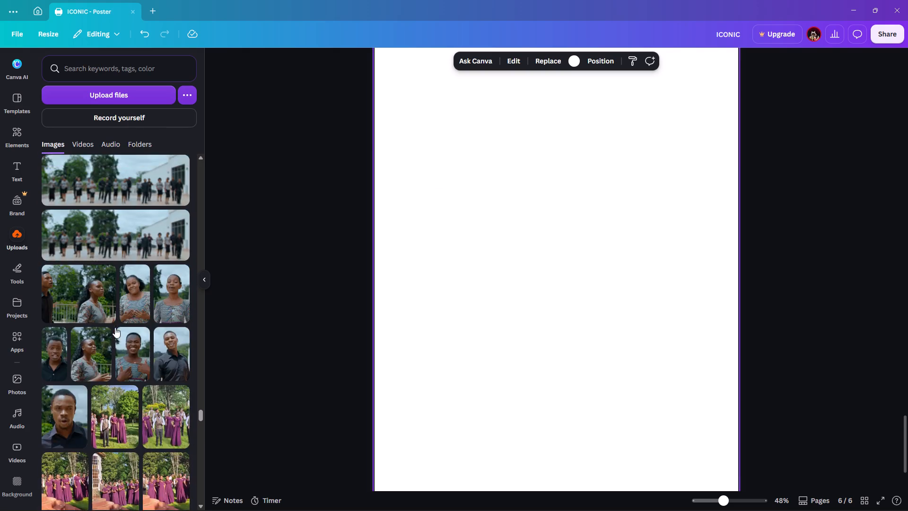
scroll(115, 327, "up", 11)
scroll(115, 325, "up", 20)
scroll(115, 325, "up", 5)
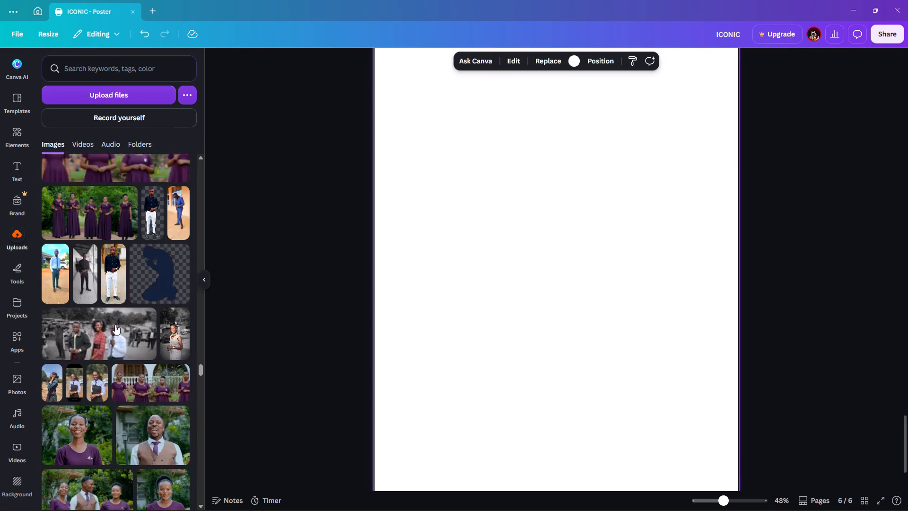
scroll(115, 325, "up", 20)
scroll(115, 325, "up", 20)
scroll(115, 325, "up", 20)
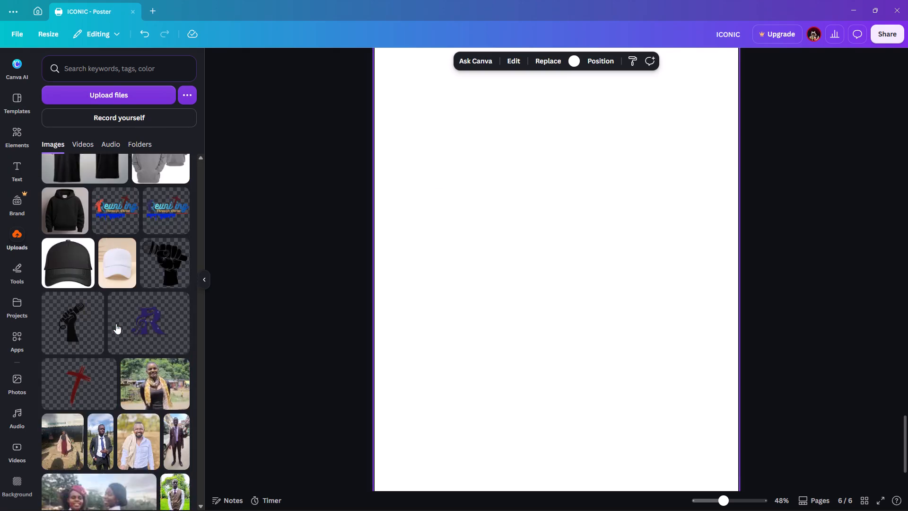
scroll(116, 324, "up", 20)
scroll(116, 324, "up", 20)
scroll(116, 324, "up", 20)
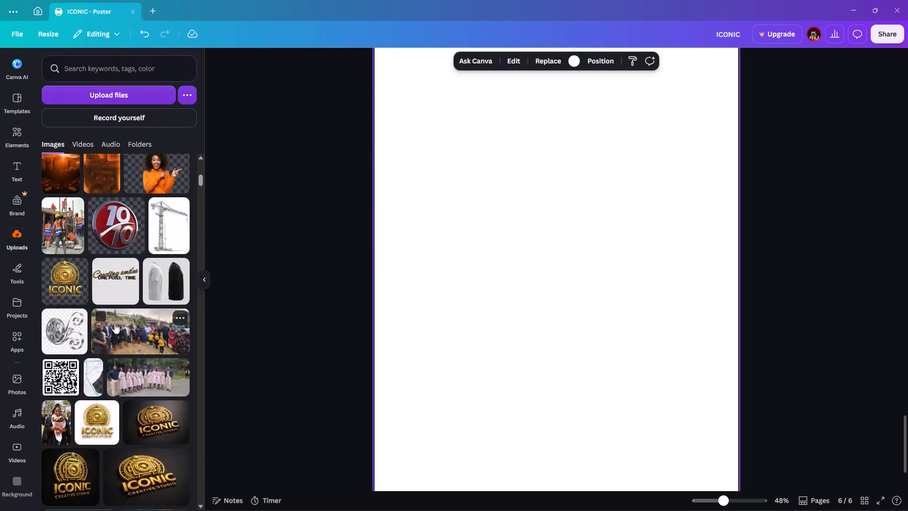
scroll(114, 323, "up", 20)
scroll(114, 323, "up", 11)
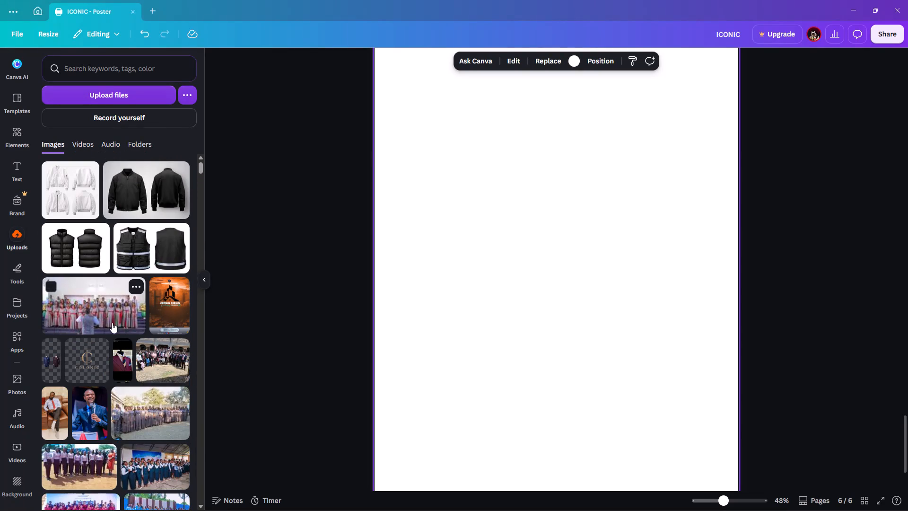
left_click(149, 190)
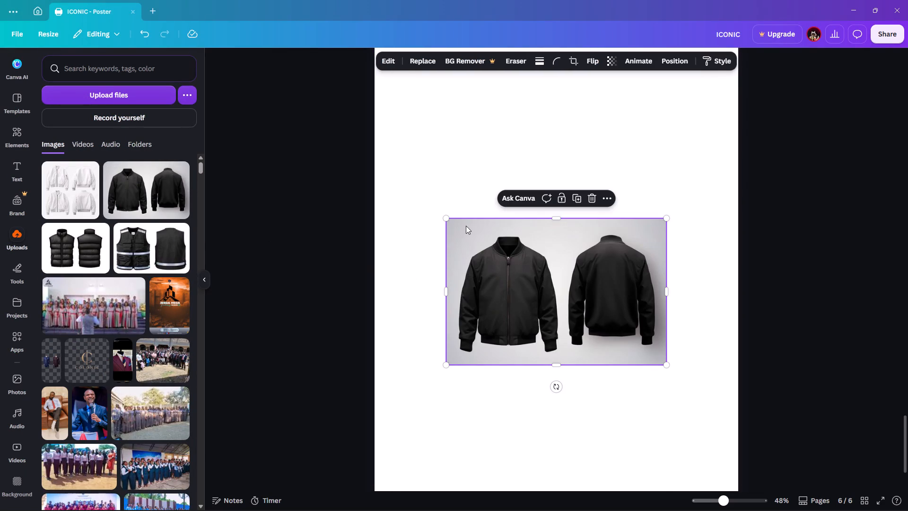
Enlarge the black jacket image to span the full page width and shift it upward on the page.
left_click_drag(449, 219, 393, 156)
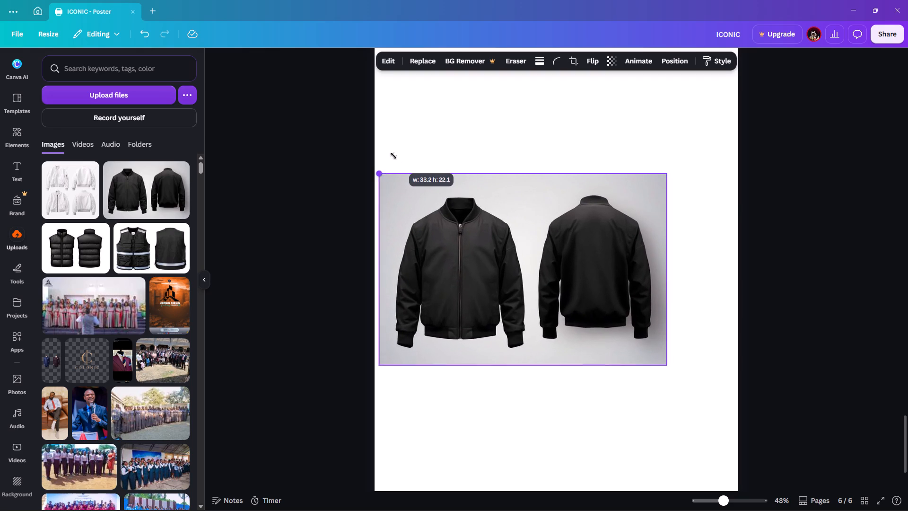
left_click_drag(393, 156, 389, 153)
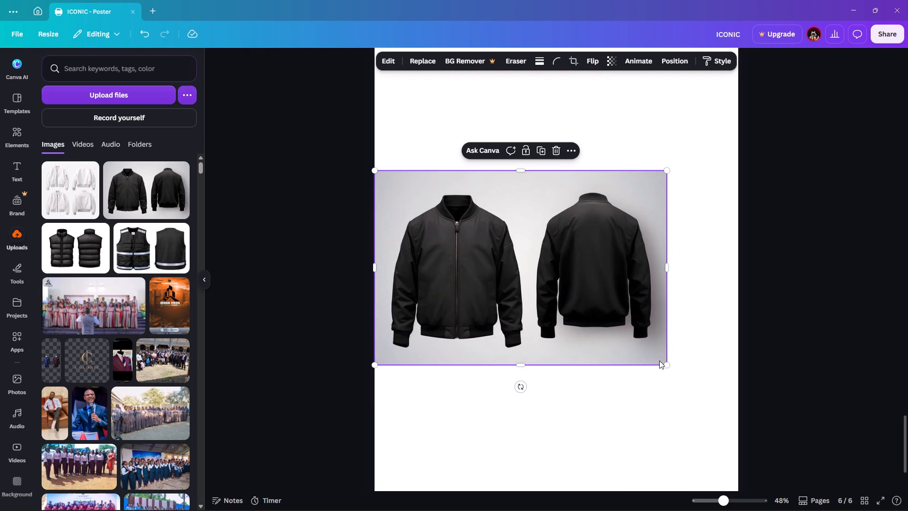
left_click_drag(665, 362, 722, 420)
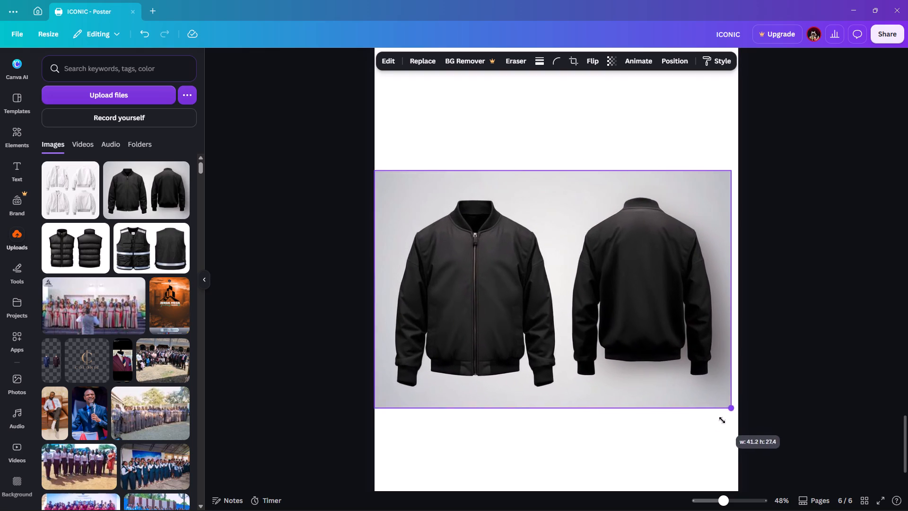
left_click_drag(722, 420, 728, 428)
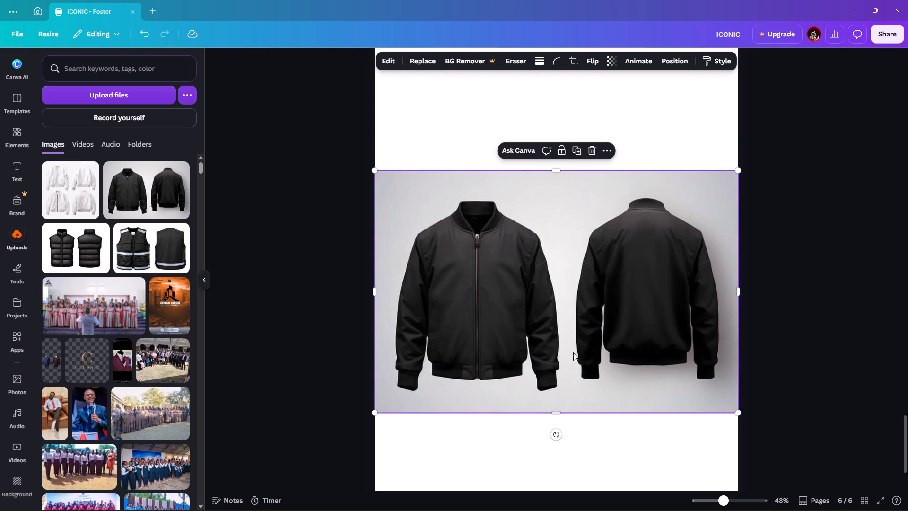
left_click_drag(565, 331, 567, 308)
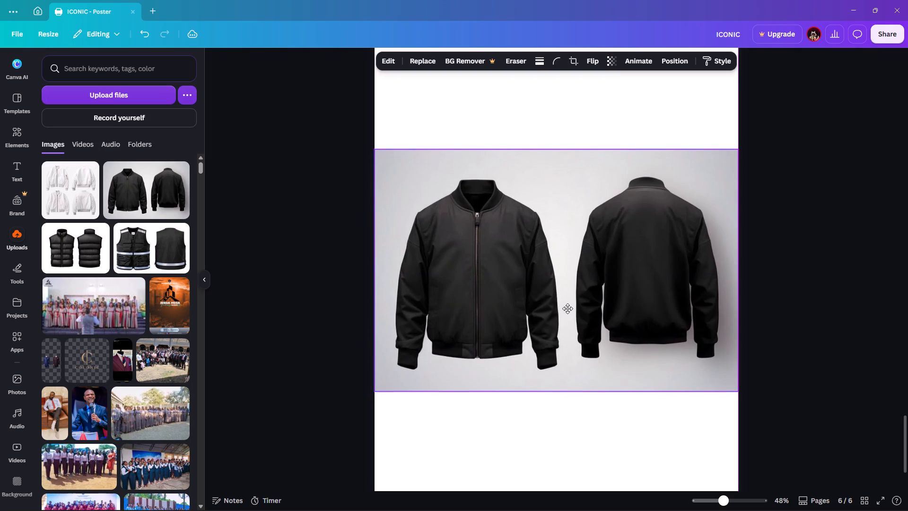
left_click_drag(567, 308, 564, 300)
scroll(560, 300, "up", 1)
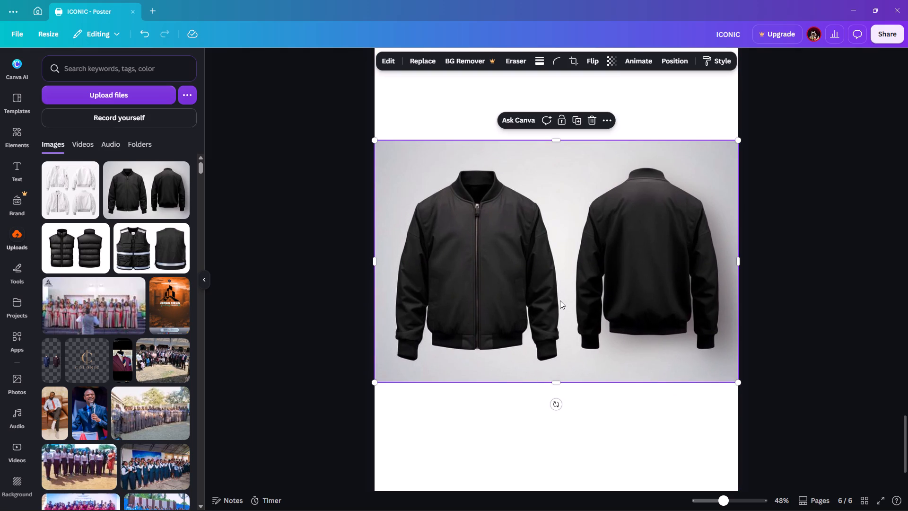
scroll(560, 300, "up", 3)
scroll(560, 300, "down", 4)
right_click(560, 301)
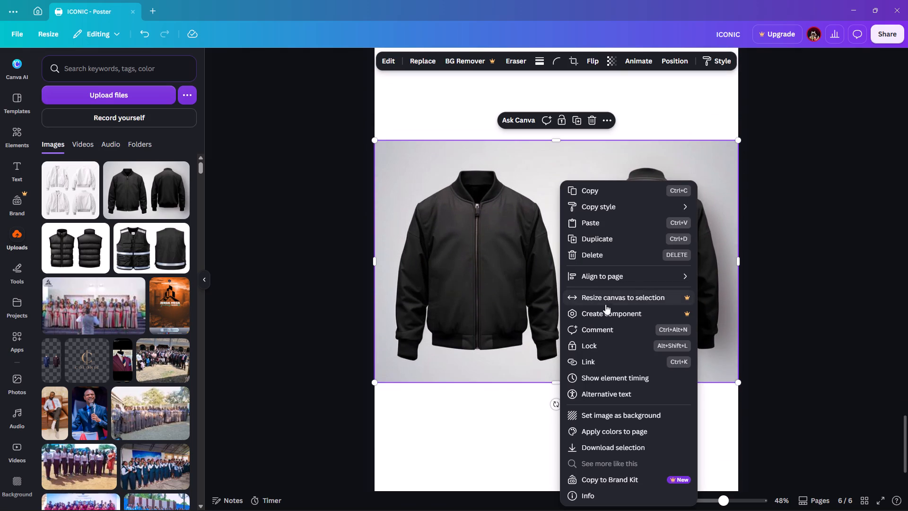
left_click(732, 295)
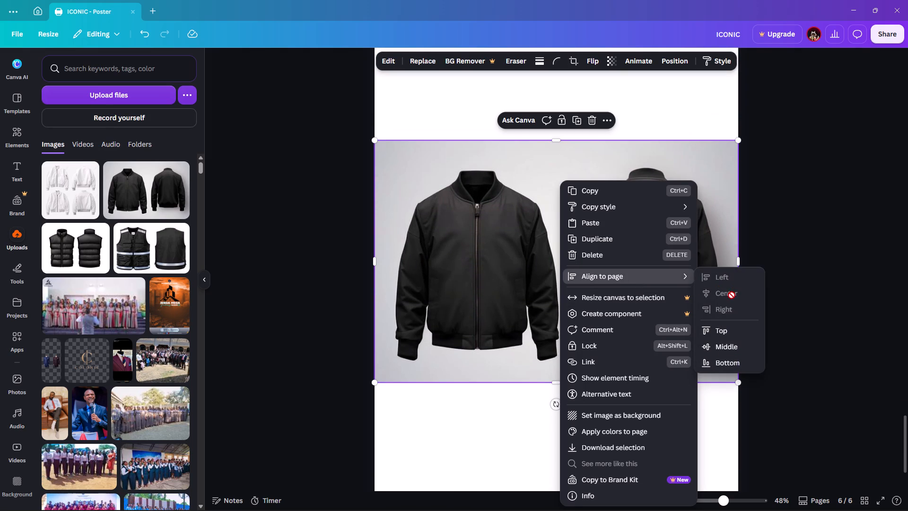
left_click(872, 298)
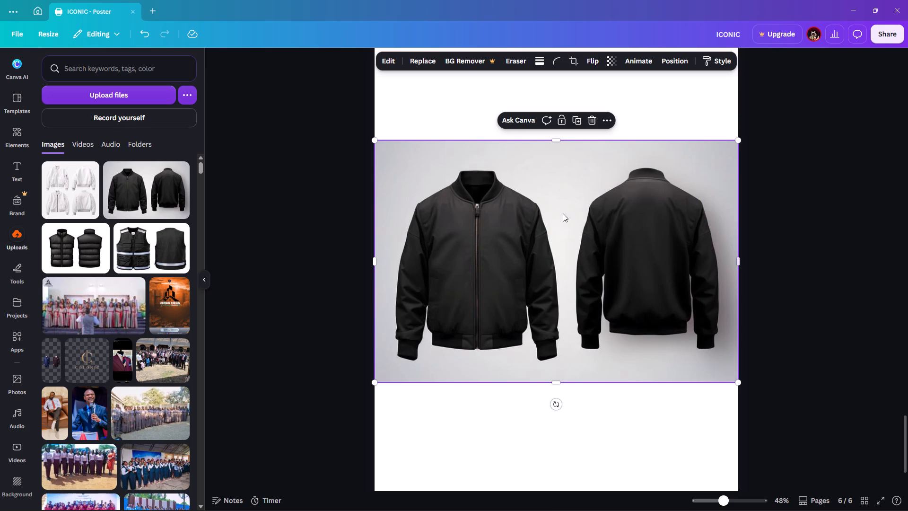
Move the black jacket image slightly lower on the page, keeping its sides flush with the page edges.
left_click_drag(561, 213, 561, 219)
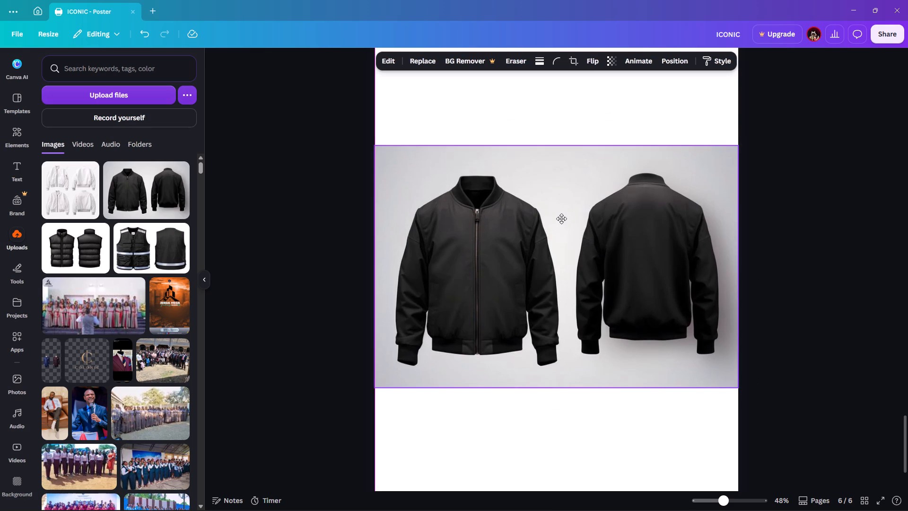
left_click_drag(561, 219, 564, 222)
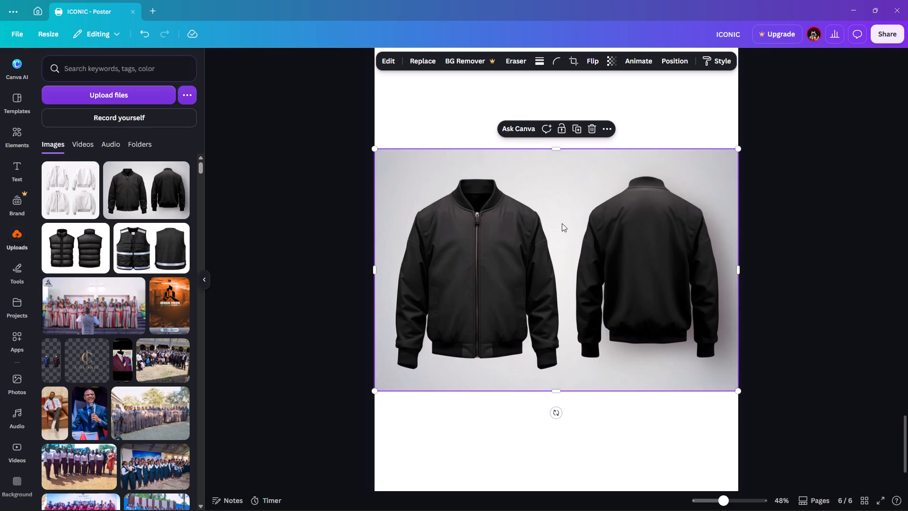
left_click(301, 239)
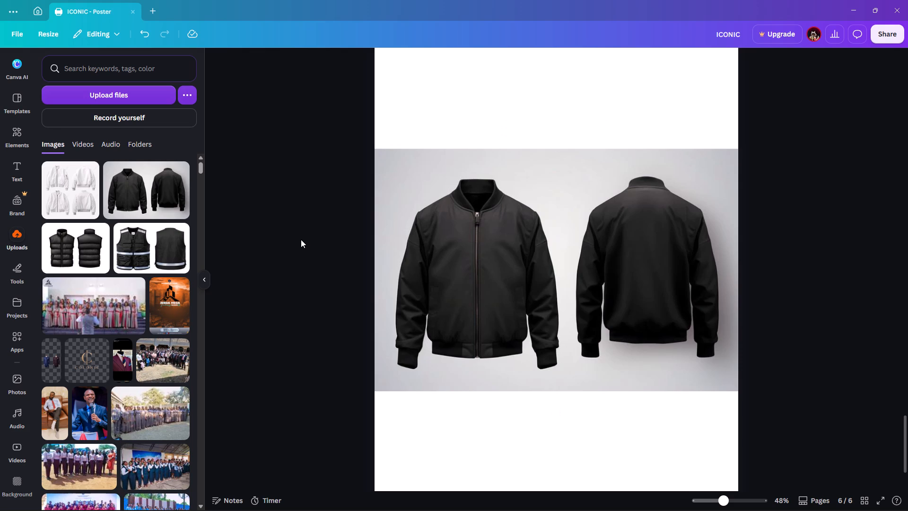
Duplicate the gold ICONIC logo from the lower white jacket and place the copy on the black jacket's chest on page 6.
scroll(456, 273, "up", 11)
scroll(466, 274, "down", 2)
left_click(483, 235)
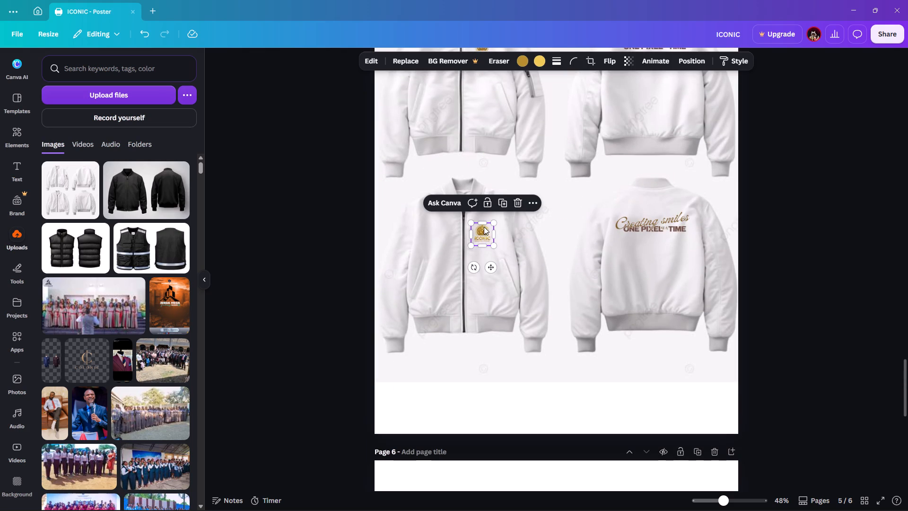
left_click(505, 205)
left_click_drag(485, 235, 504, 369)
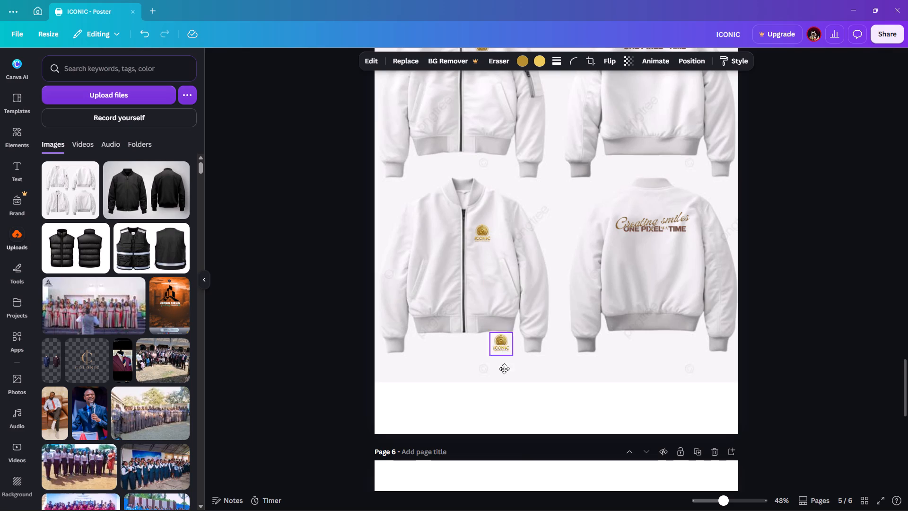
left_click_drag(504, 369, 505, 449)
left_click_drag(505, 449, 509, 469)
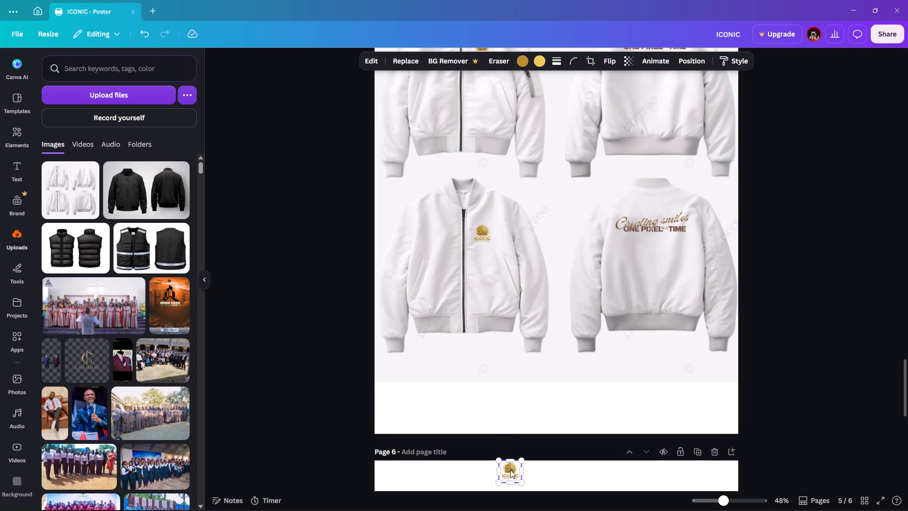
scroll(524, 431, "down", 5)
left_click_drag(506, 231, 504, 327)
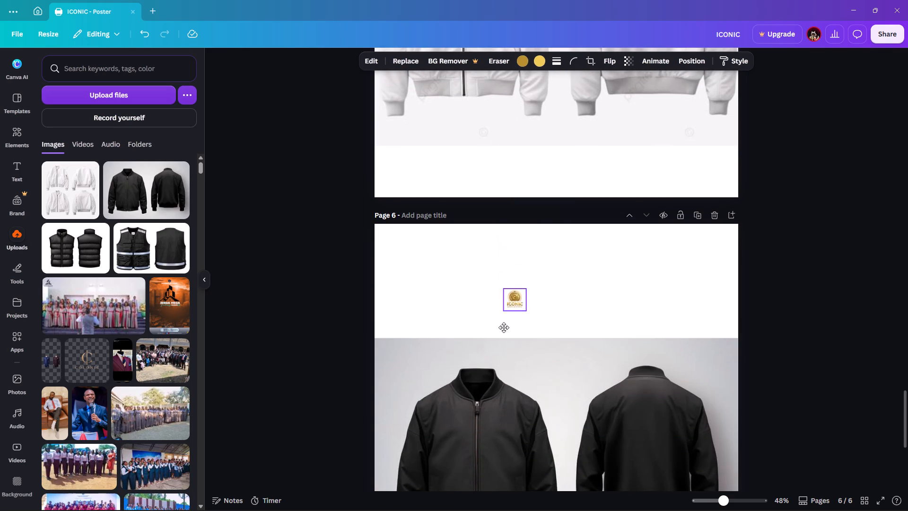
left_click_drag(504, 327, 497, 423)
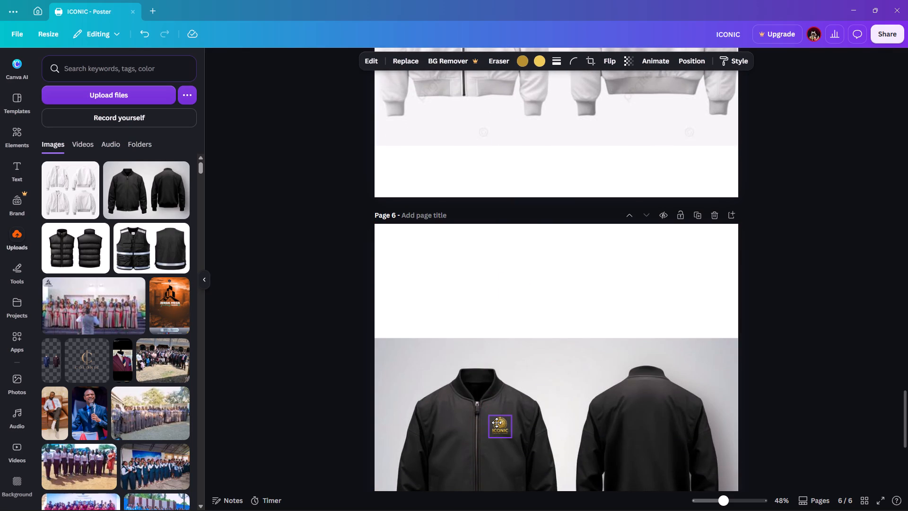
left_click_drag(497, 423, 495, 423)
left_click(257, 388)
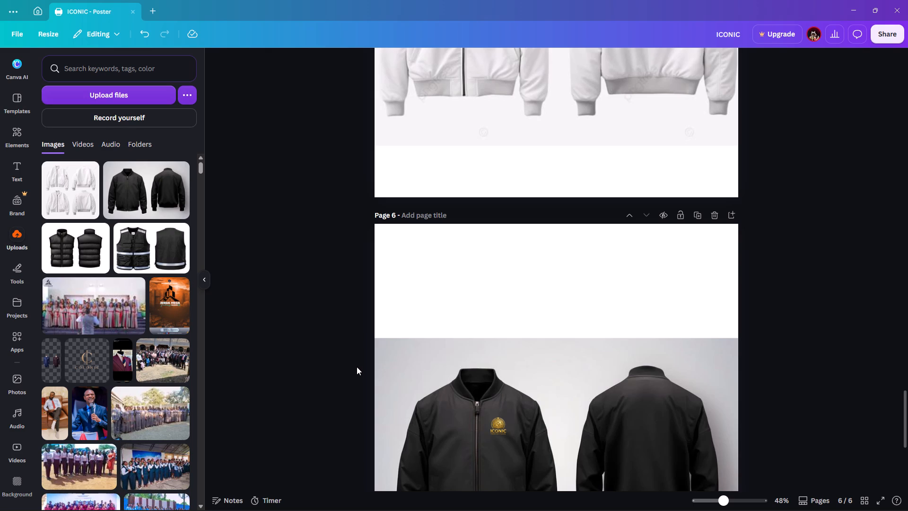
Enlarge the gold ICONIC logo very slightly on the black jacket's chest, beside the zipper.
scroll(357, 367, "up", 3, "ctrl")
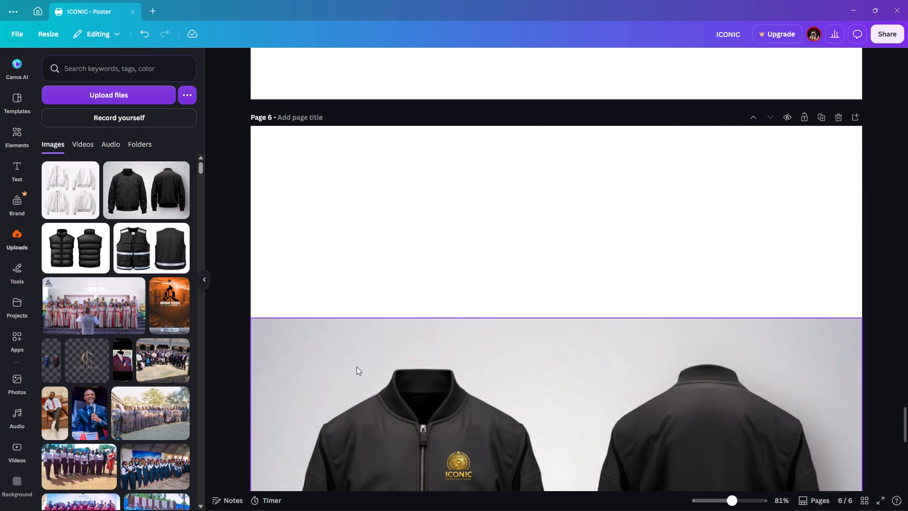
scroll(357, 367, "down", 3)
left_click(462, 320)
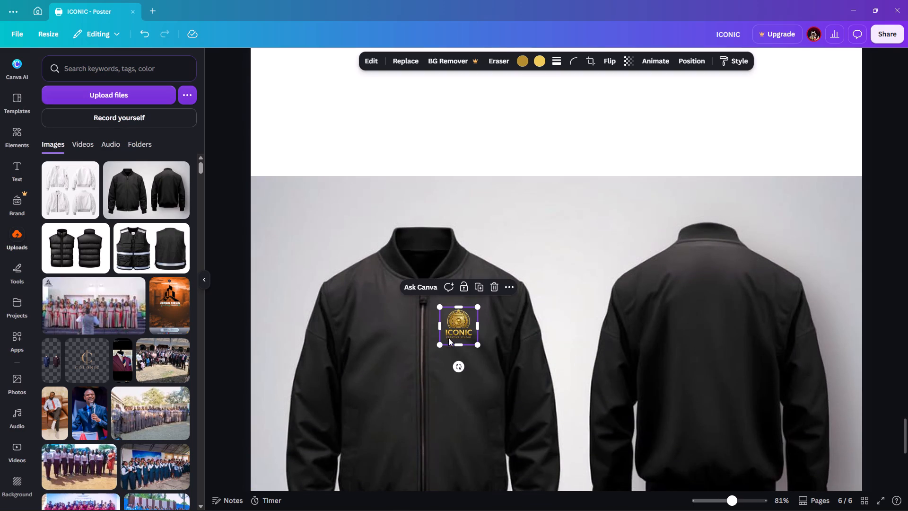
left_click(442, 344)
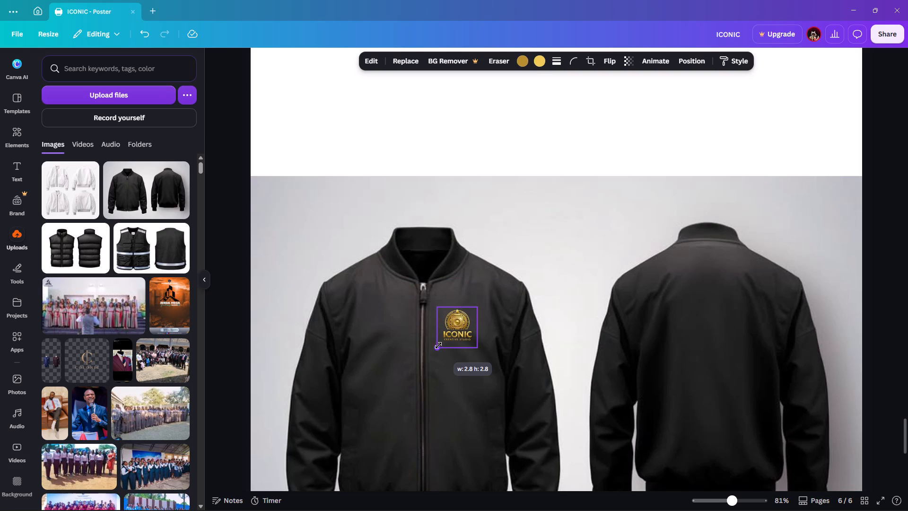
left_click(281, 289)
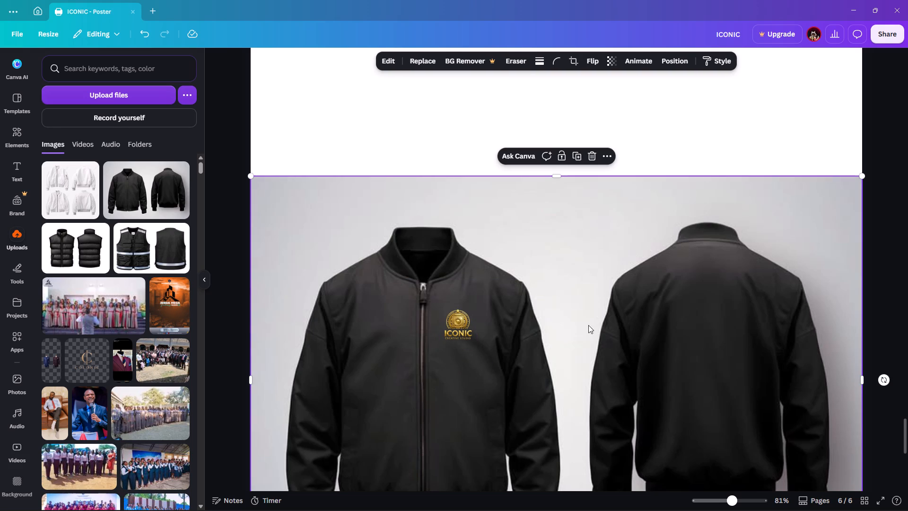
Examine the tagline on the white jacket backs on page 5 as a reference for the black jacket.
scroll(589, 325, "up", 14)
scroll(605, 325, "down", 4)
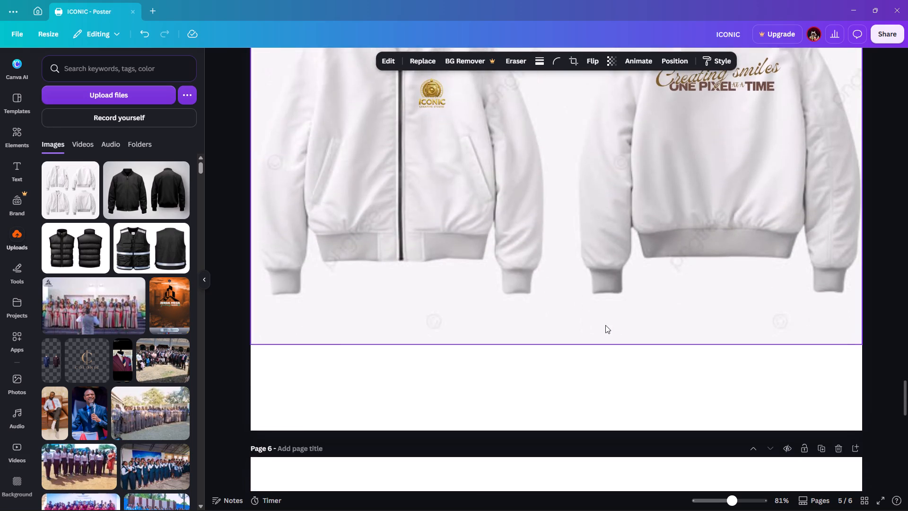
scroll(605, 325, "down", 3)
scroll(605, 325, "up", 7)
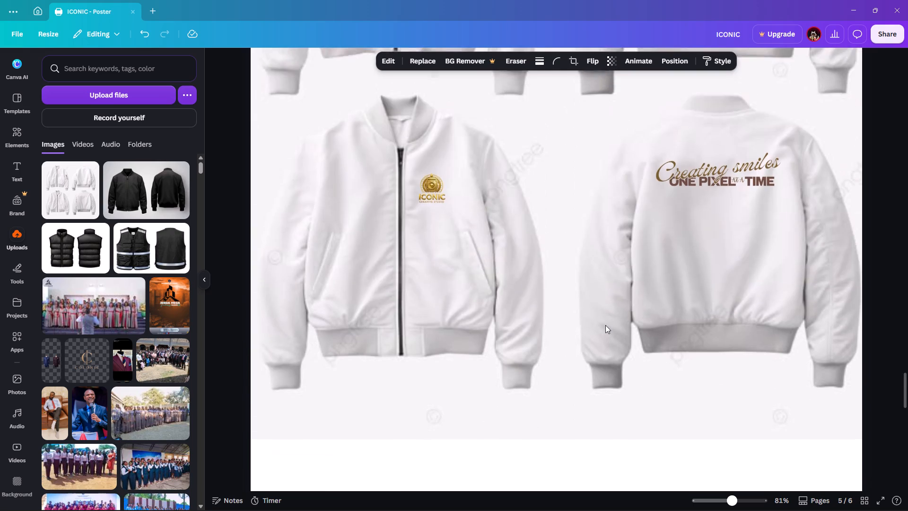
scroll(605, 325, "up", 2)
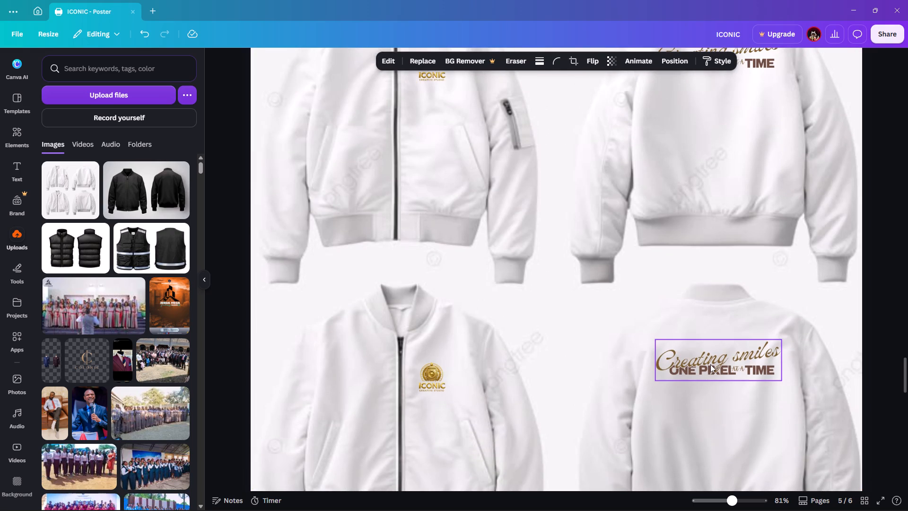
scroll(710, 364, "down", 5)
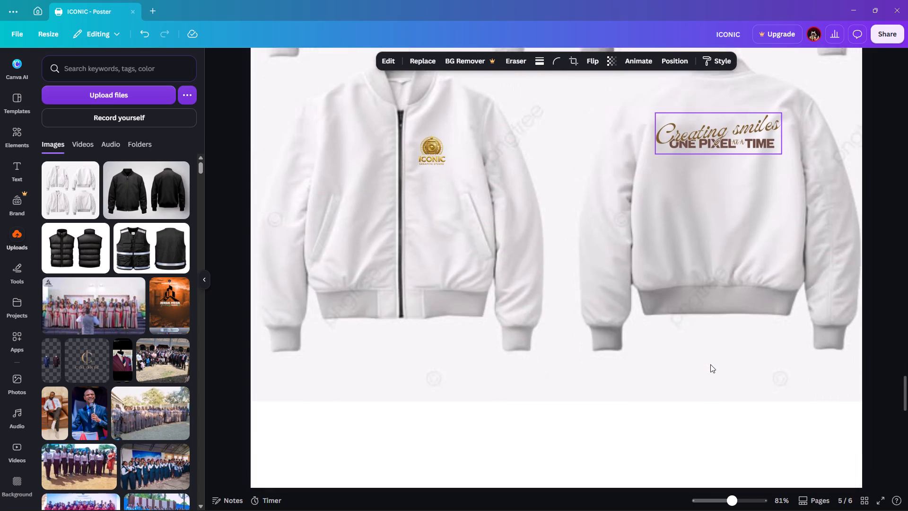
scroll(710, 364, "down", 11)
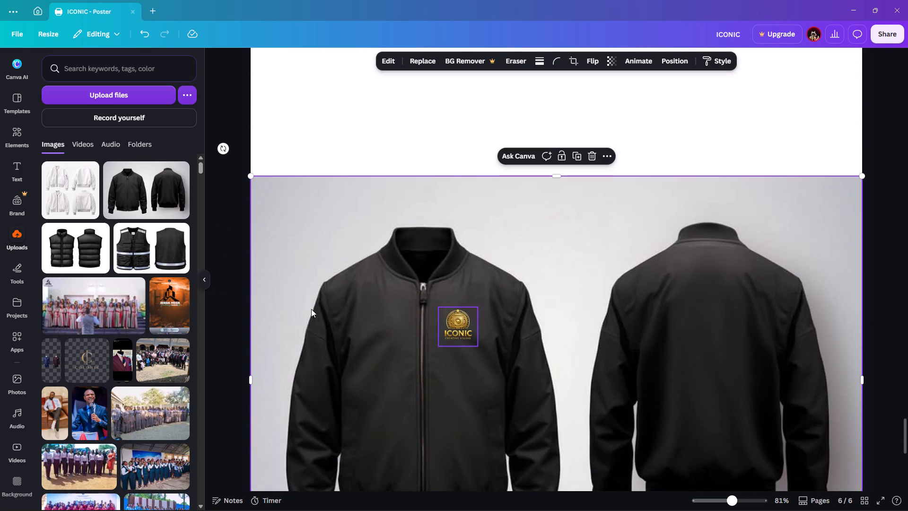
Find the uploaded gold-and-white "Creating smiles One Pixel at a Time" tagline and place it on the black jacket's upper back.
scroll(171, 301, "down", 16)
scroll(171, 301, "down", 5)
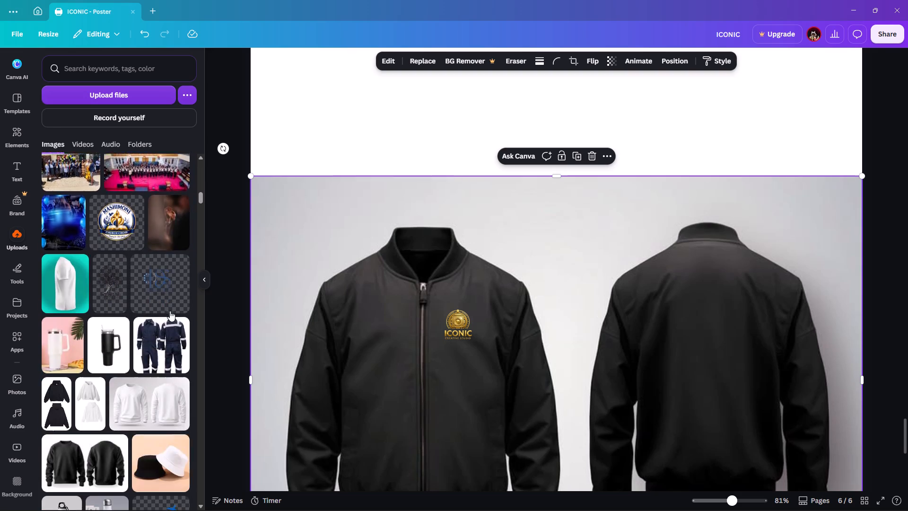
scroll(170, 311, "down", 10)
scroll(169, 312, "down", 16)
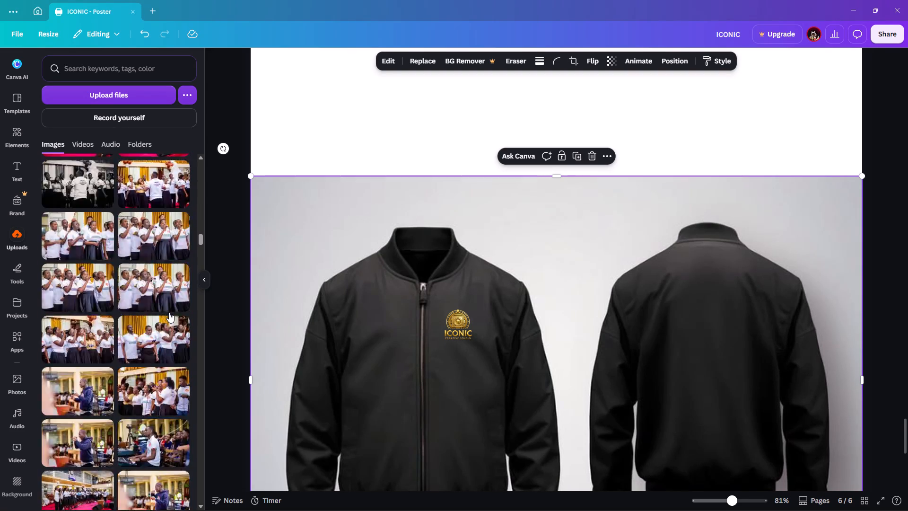
scroll(169, 312, "down", 20)
scroll(169, 312, "down", 14)
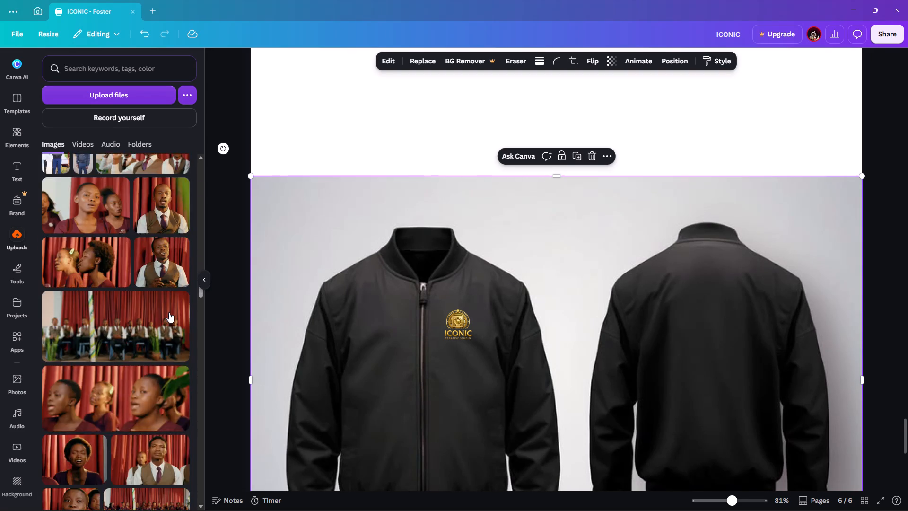
scroll(169, 312, "down", 12)
scroll(169, 312, "down", 20)
scroll(169, 312, "down", 1)
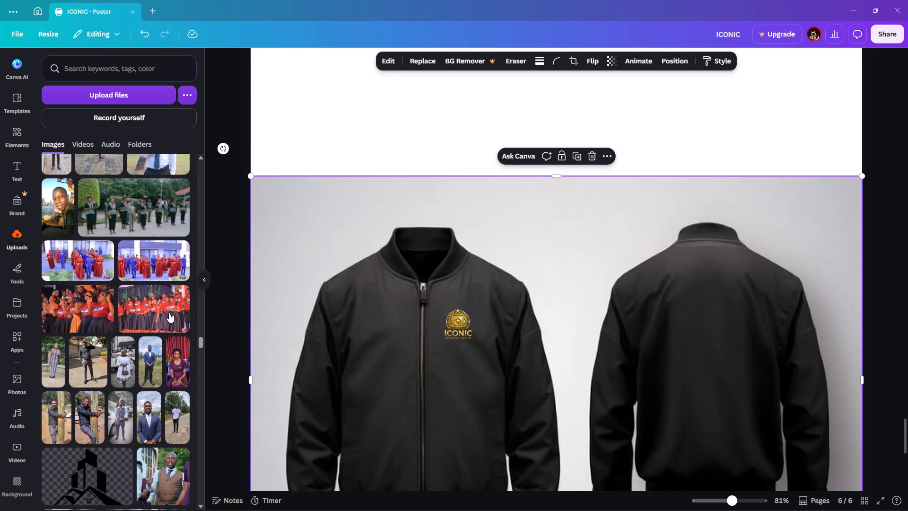
scroll(169, 312, "down", 12)
scroll(169, 312, "down", 18)
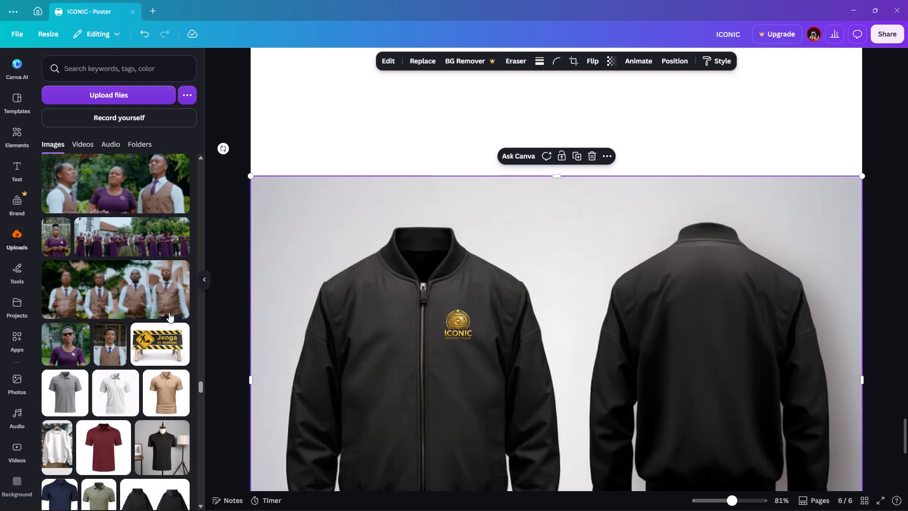
scroll(169, 312, "down", 15)
scroll(169, 312, "down", 12)
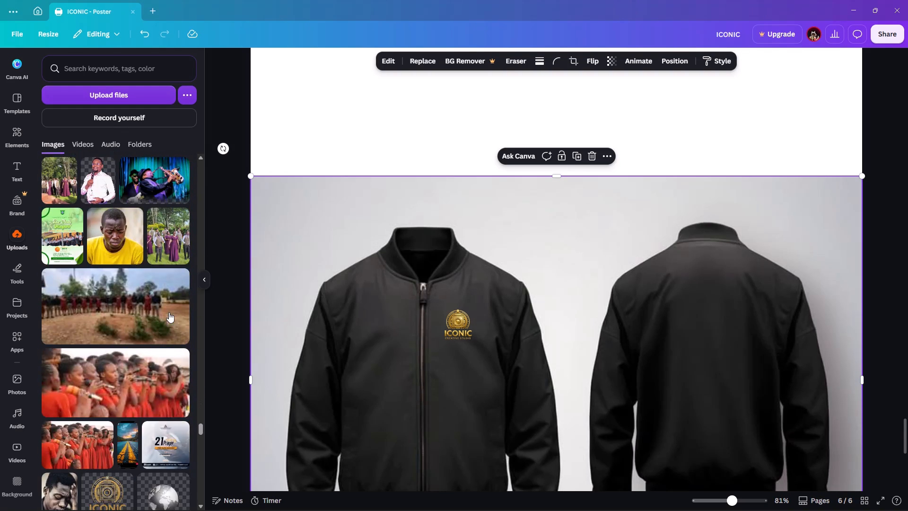
scroll(169, 312, "down", 17)
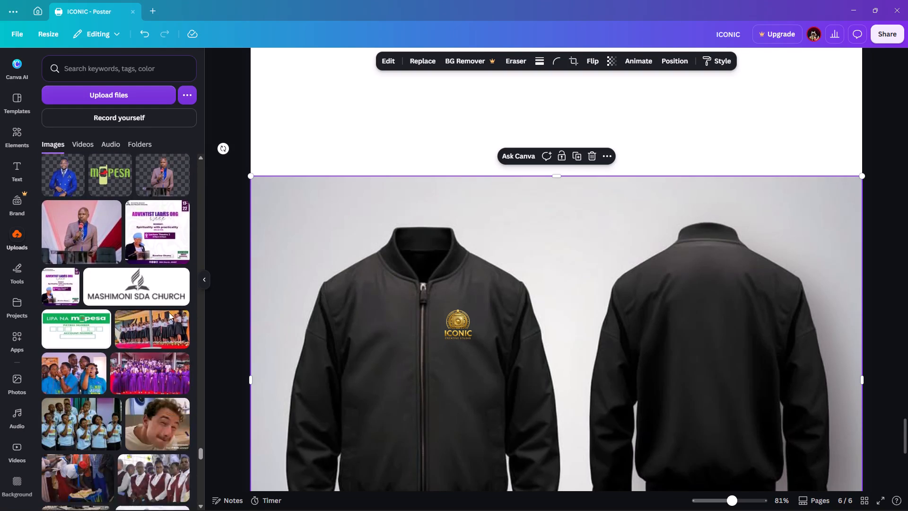
scroll(169, 312, "down", 9)
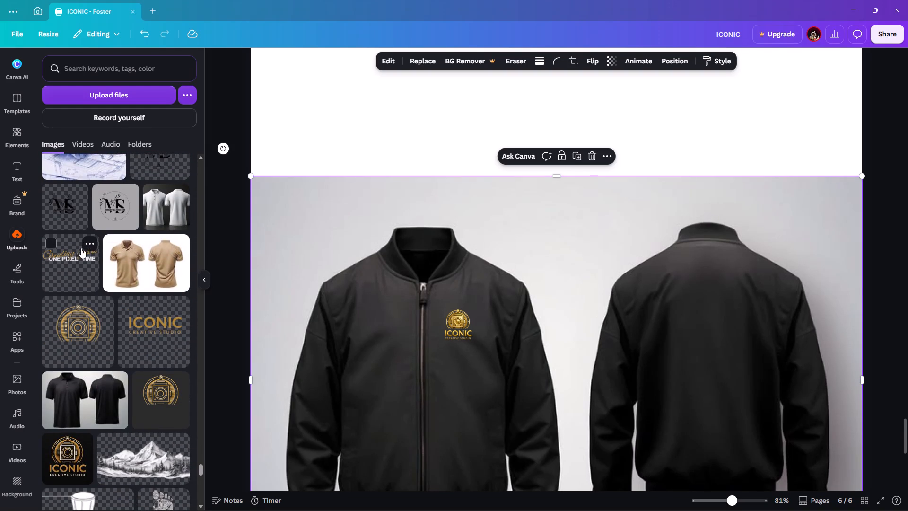
left_click(70, 252)
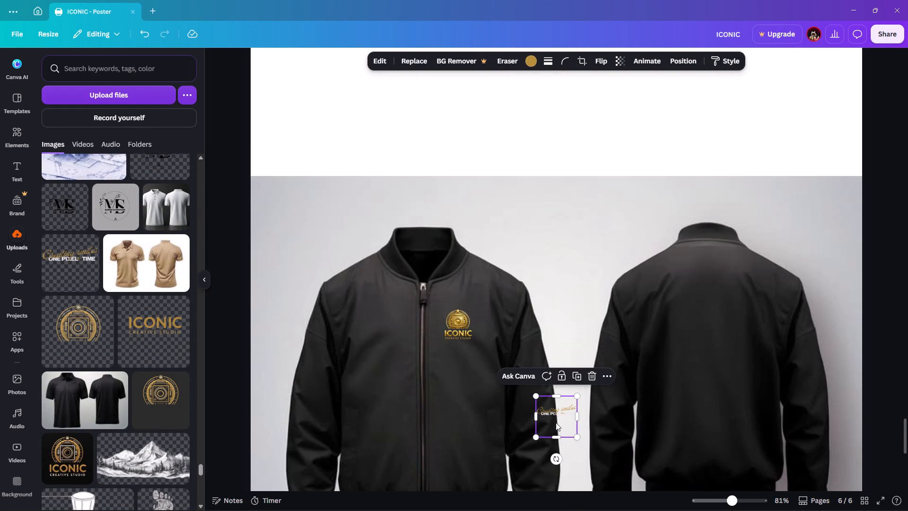
left_click_drag(557, 415, 703, 307)
Crop the empty space below and above the tagline on the black jacket's back.
scroll(688, 327, "up", 6, "ctrl")
left_click_drag(734, 331, 737, 273)
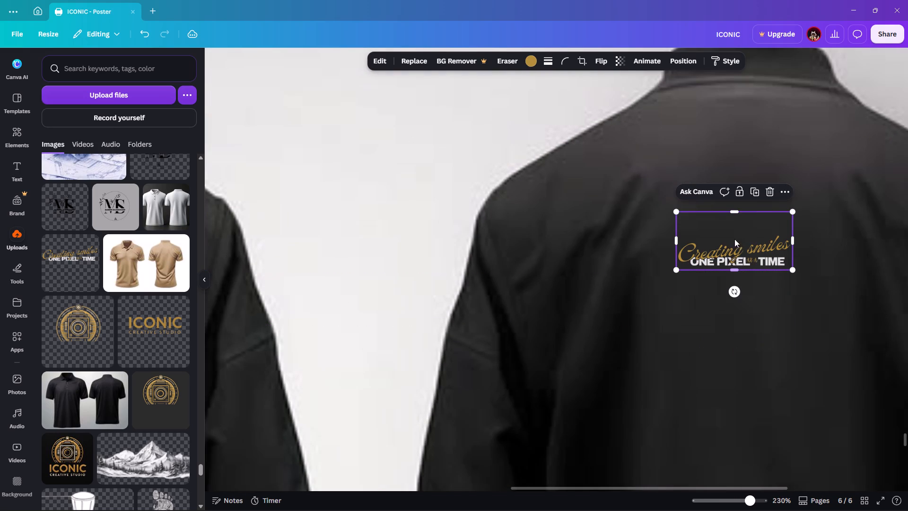
left_click_drag(735, 213, 738, 234)
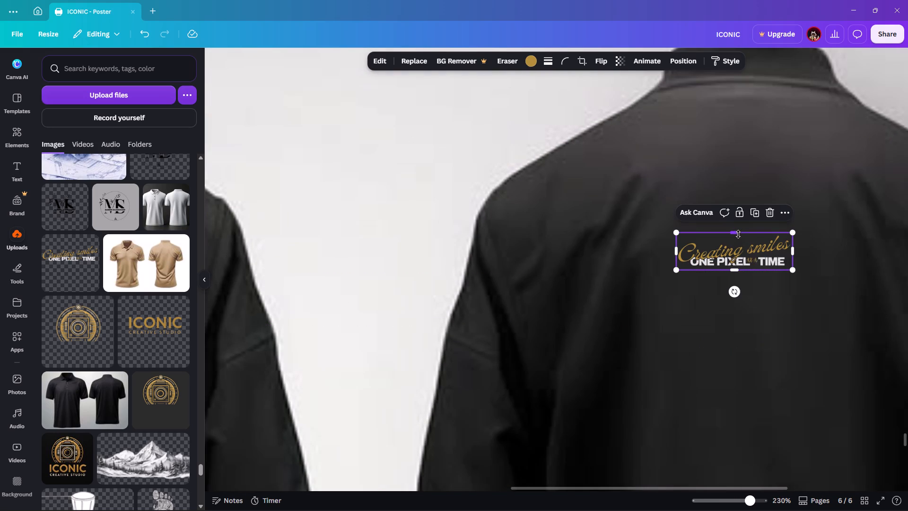
Enlarge the tagline proportionally until it spans most of the black jacket's upper back.
left_click_drag(795, 231, 847, 209)
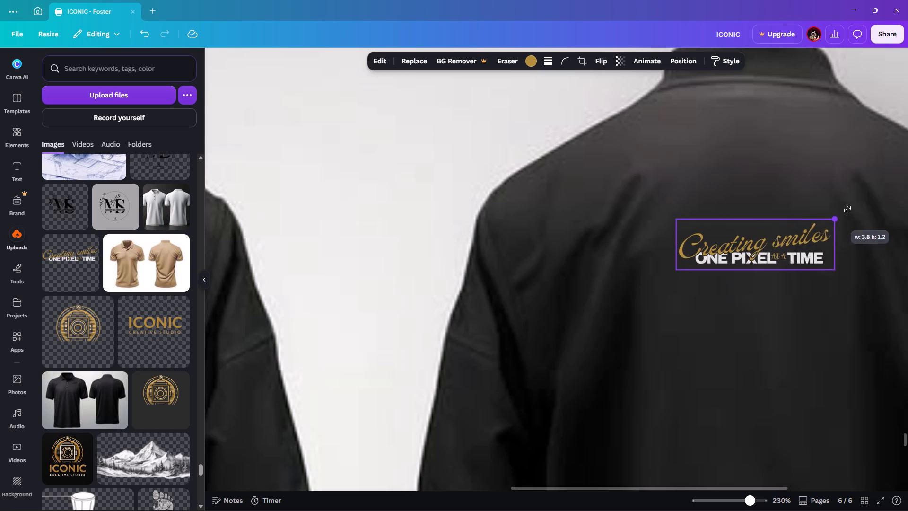
left_click_drag(847, 209, 878, 200)
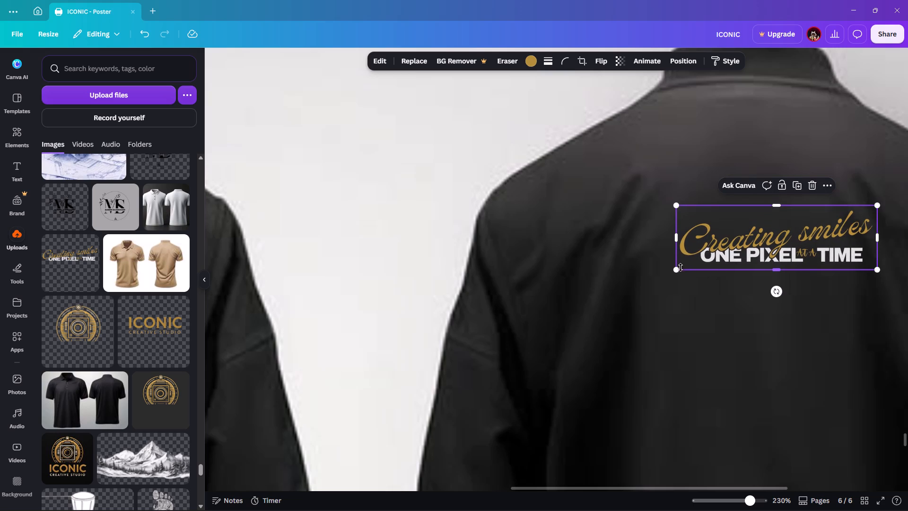
left_click_drag(679, 268, 624, 303)
scroll(629, 306, "down", 2, "ctrl")
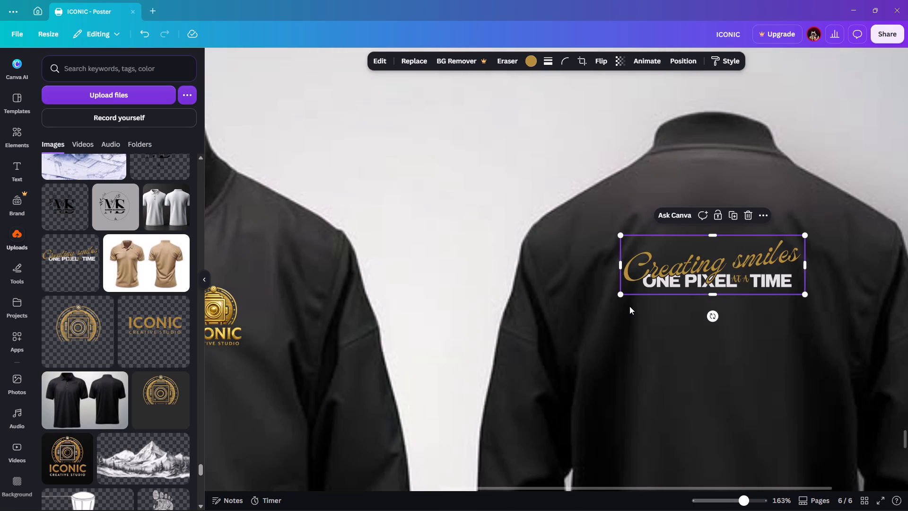
left_click_drag(804, 295, 830, 335)
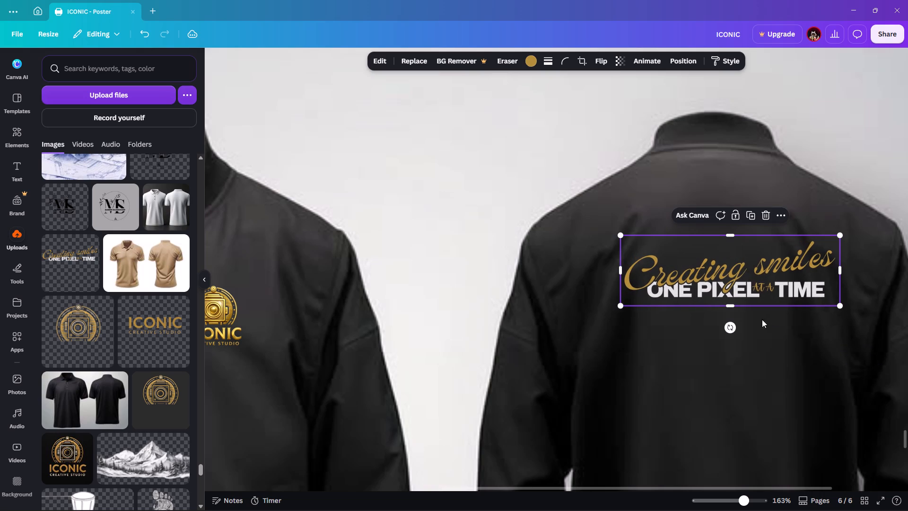
left_click_drag(621, 304, 611, 322)
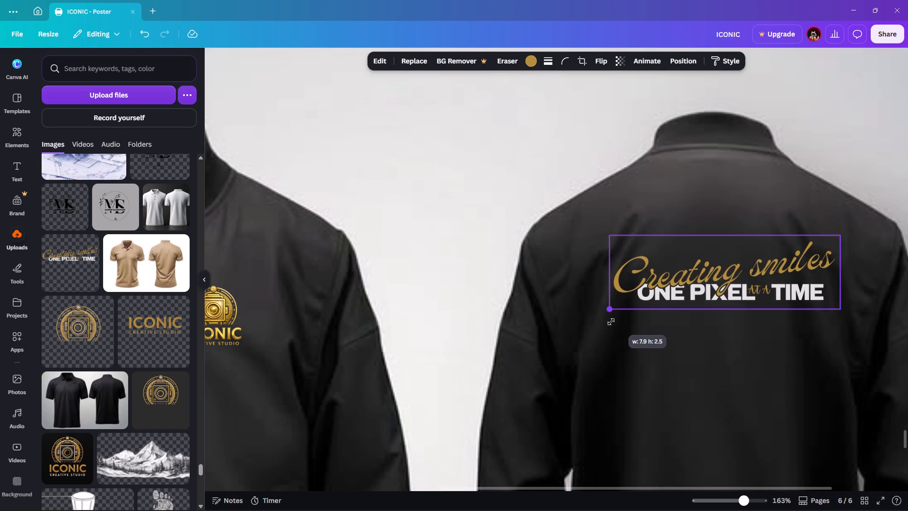
left_click_drag(611, 322, 607, 324)
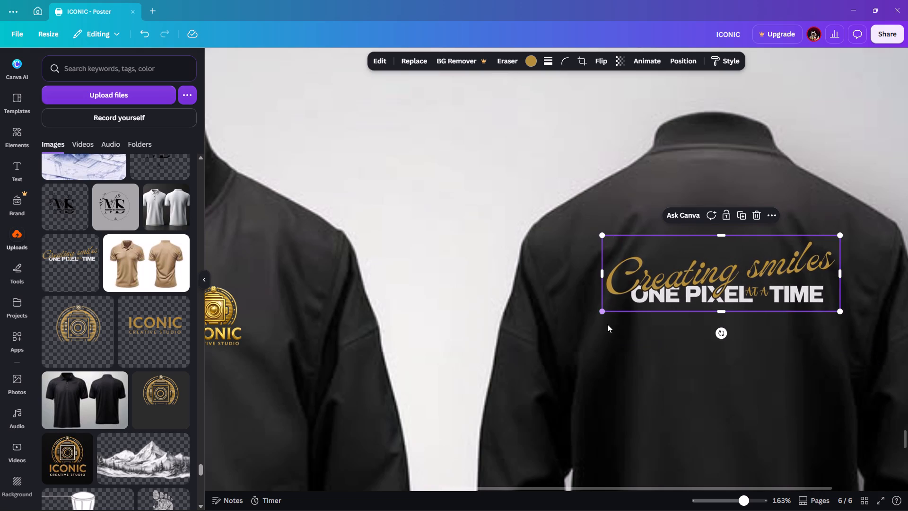
Move the enlarged tagline slightly lower and centre it across the black jacket's back.
left_click_drag(721, 264, 722, 273)
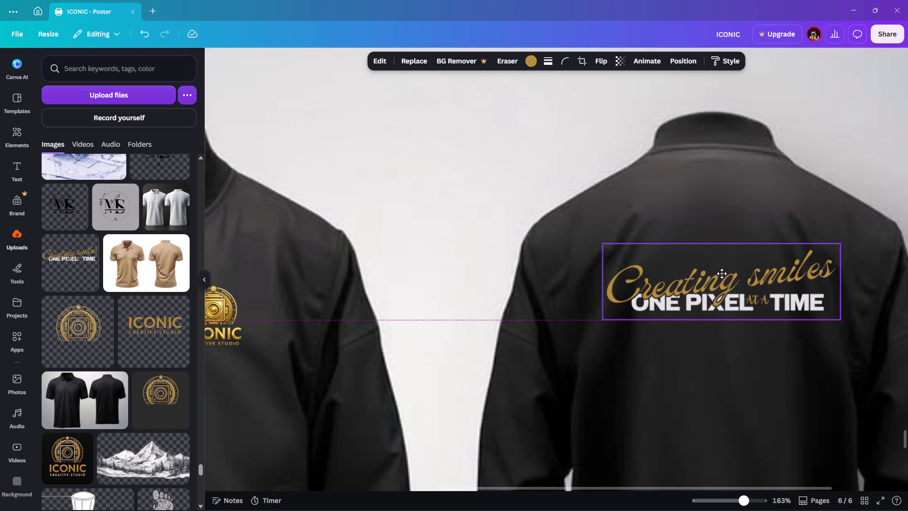
left_click_drag(722, 273, 721, 277)
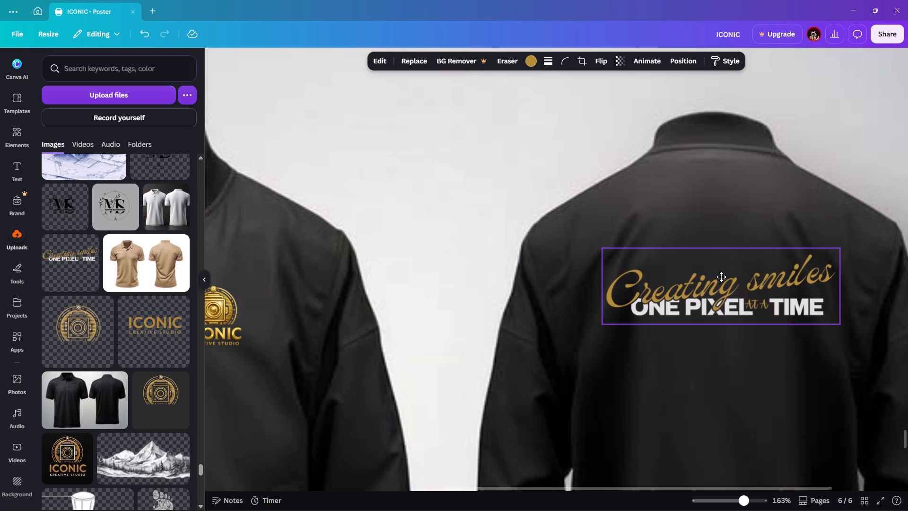
left_click_drag(721, 277, 716, 277)
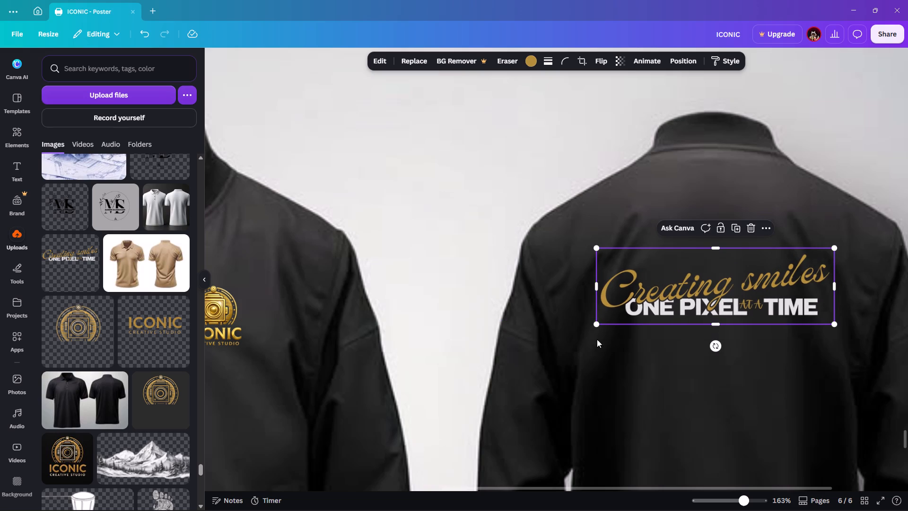
Move the black jacket image up on page 6 until it meets the page's top edge, spanning the full width.
left_click(413, 321)
scroll(418, 317, "down", 5, "ctrl")
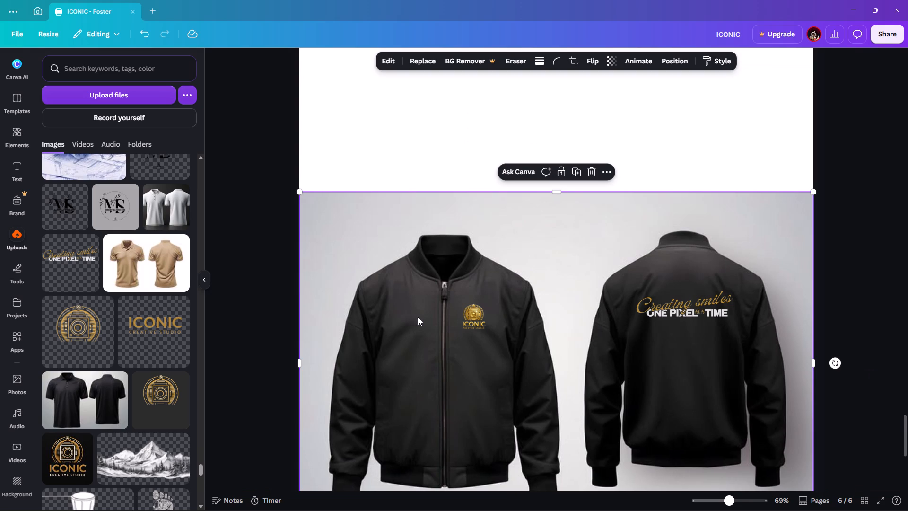
scroll(418, 317, "down", 9)
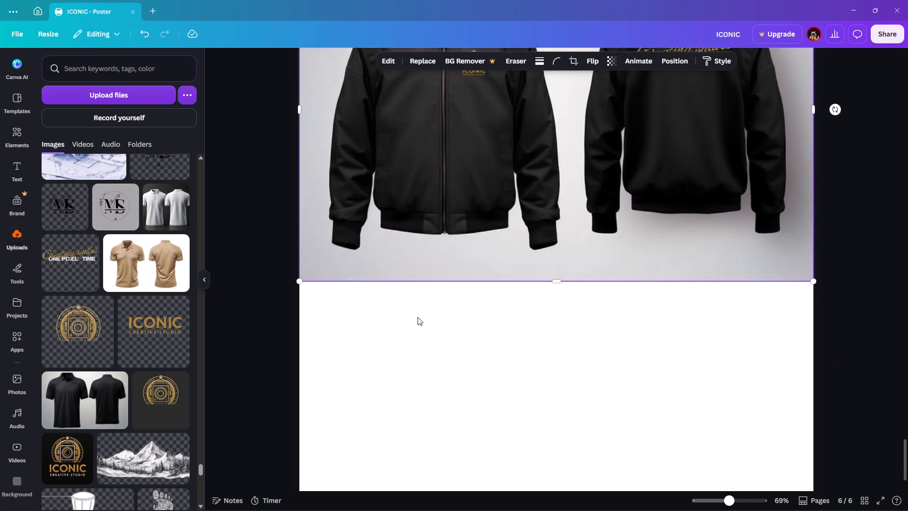
scroll(418, 317, "down", 6)
left_click(244, 302)
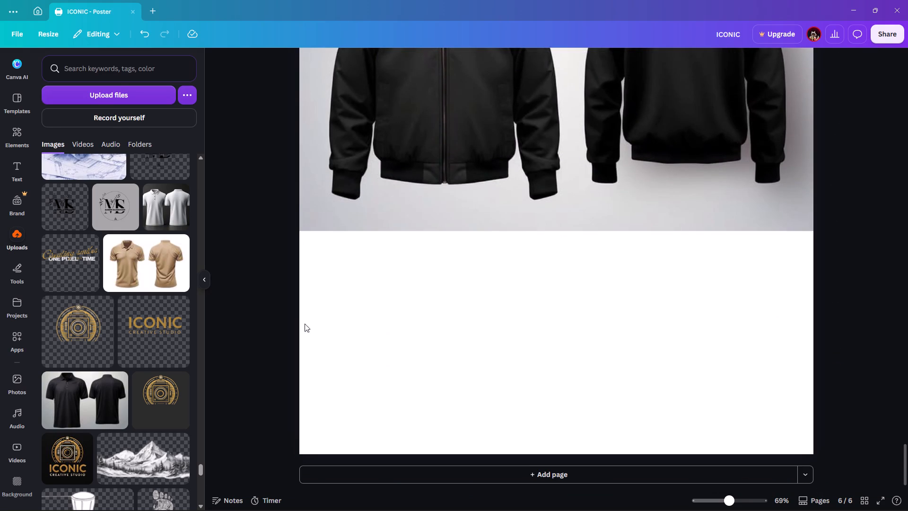
scroll(309, 325, "down", 6)
scroll(309, 326, "up", 6)
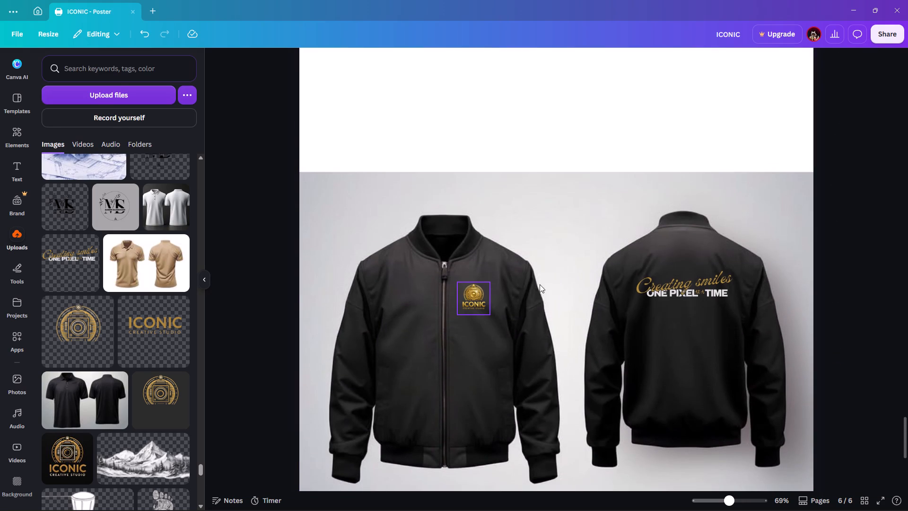
left_click(566, 276)
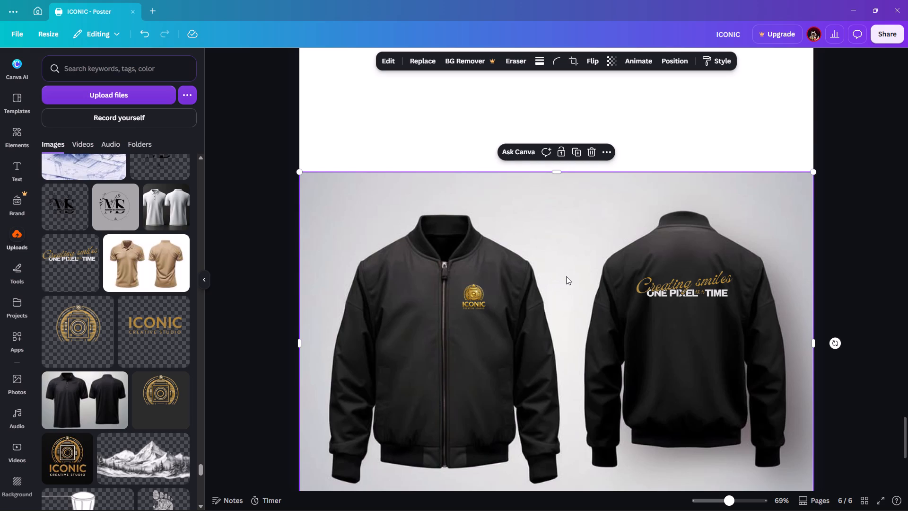
key("ctrl+g")
left_click_drag(562, 280, 556, 195)
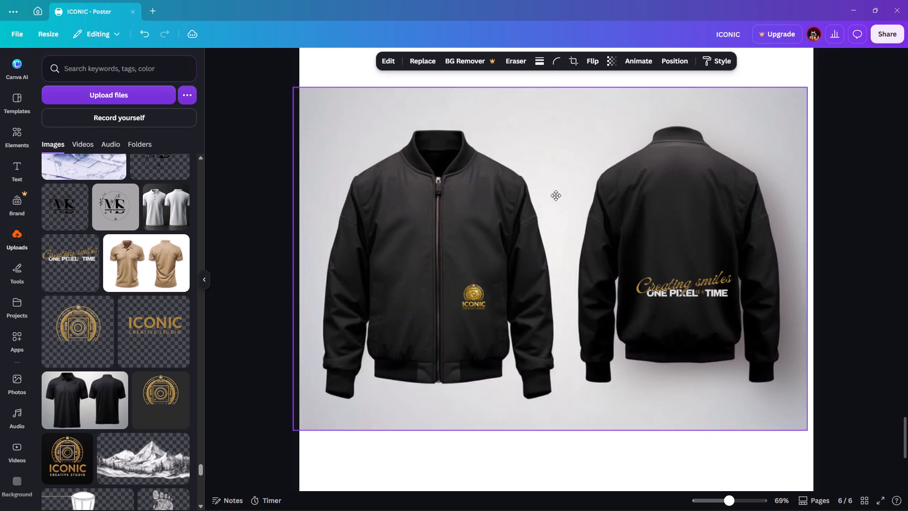
left_click_drag(556, 195, 562, 168)
scroll(562, 167, "up", 5)
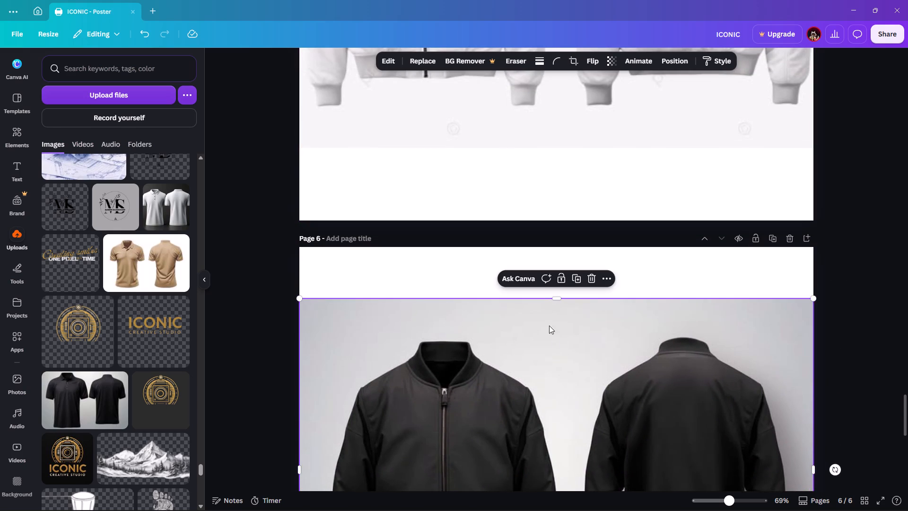
left_click_drag(554, 348, 553, 302)
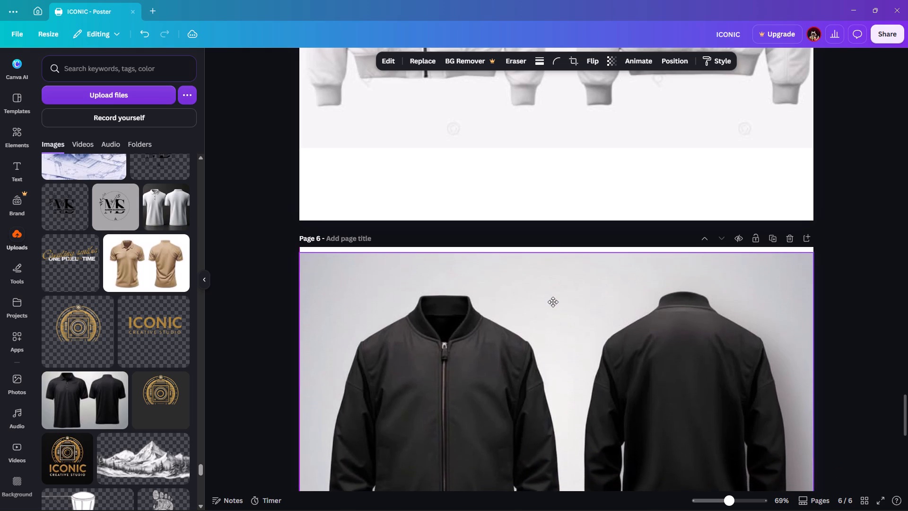
left_click_drag(553, 302, 553, 298)
Move the gold ICONIC logo back up onto the chest of the repositioned black jacket, beside the zipper.
scroll(545, 313, "down", 4)
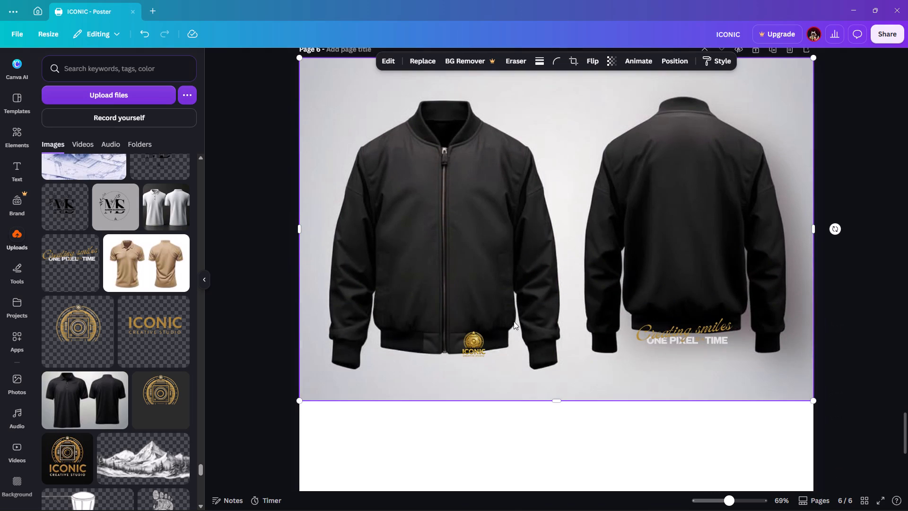
left_click_drag(479, 341, 484, 176)
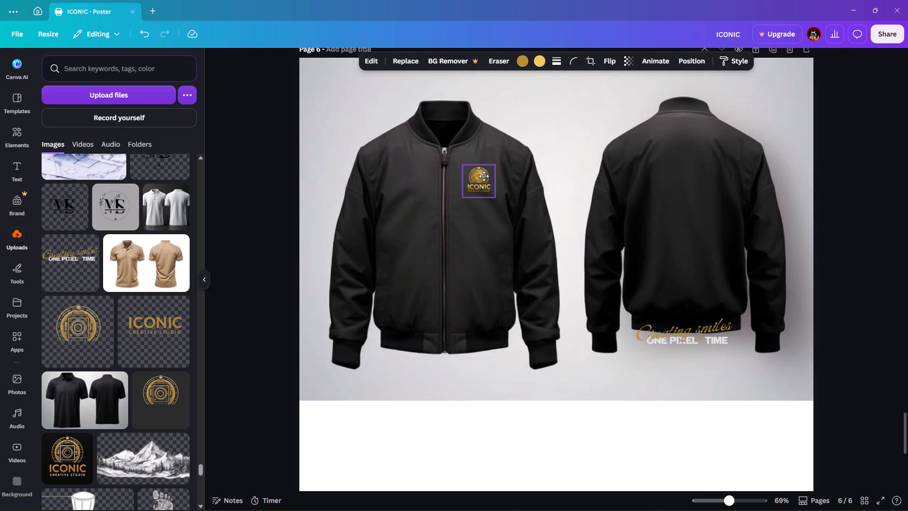
left_click_drag(484, 176, 477, 174)
Move the "Creating smiles One Pixel at a Time" tagline up onto the repositioned black jacket's upper back.
left_click_drag(669, 337, 671, 212)
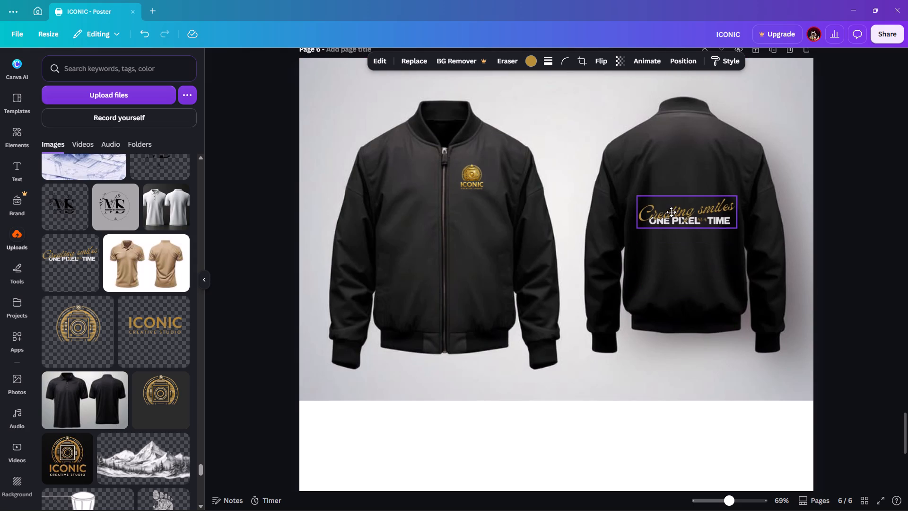
left_click_drag(671, 212, 669, 179)
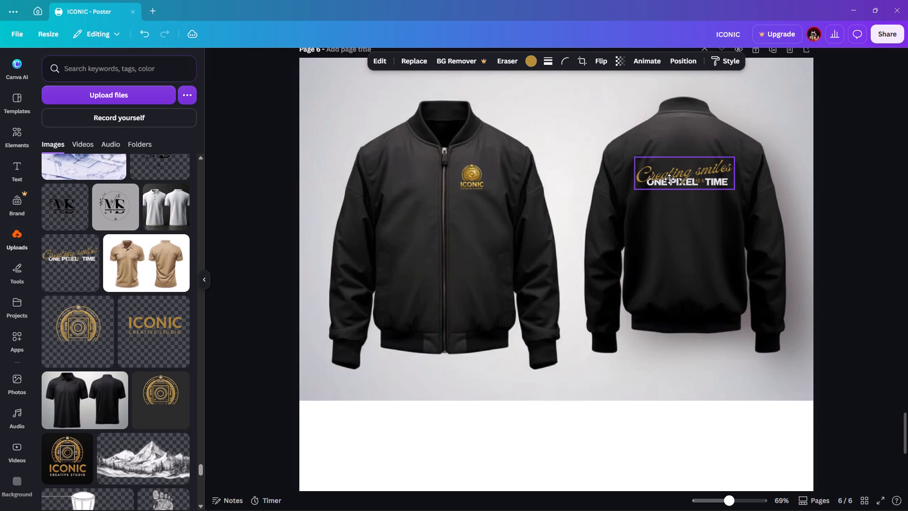
left_click_drag(669, 179, 668, 175)
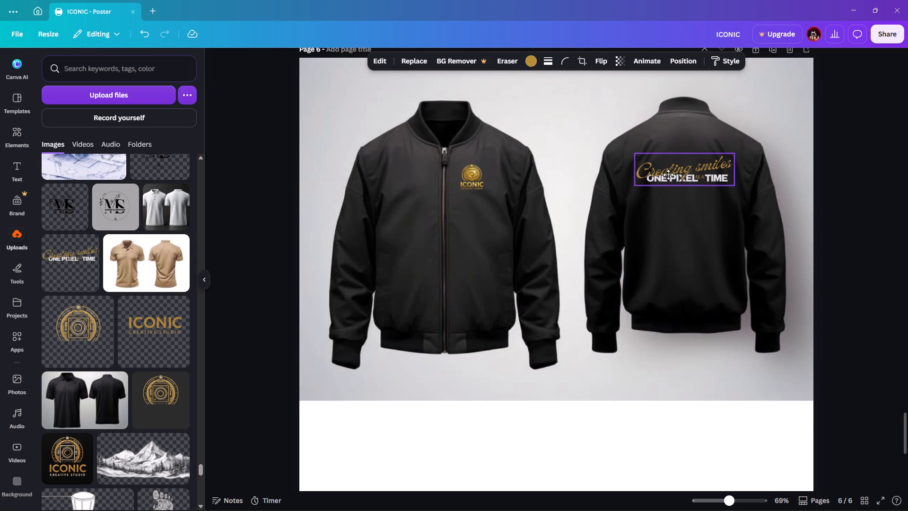
left_click_drag(668, 175, 669, 173)
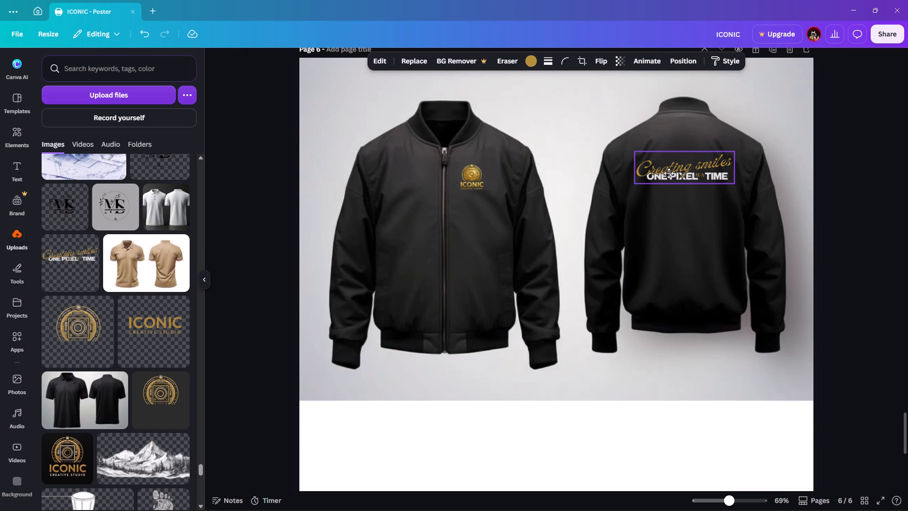
left_click_drag(669, 173, 669, 172)
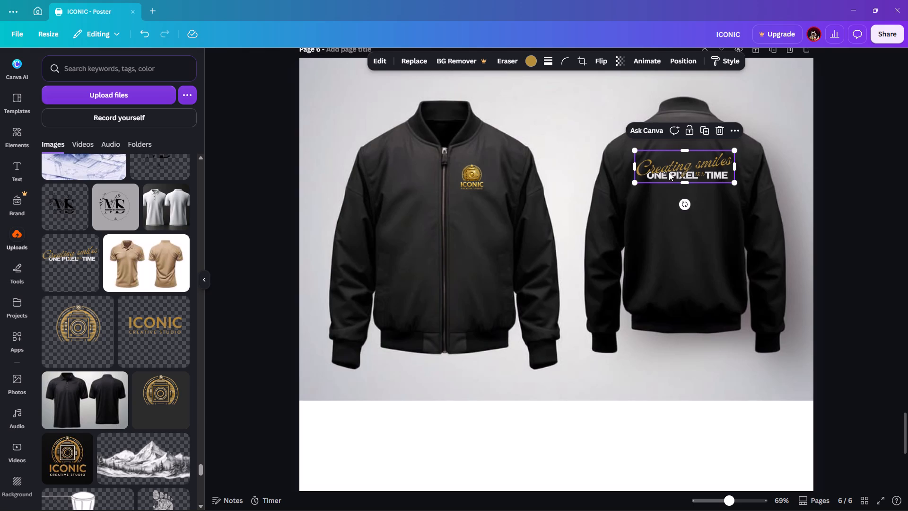
Enlarge the tagline slightly and proportionally so it is centred across the black jacket's upper back.
left_click_drag(633, 186, 630, 191)
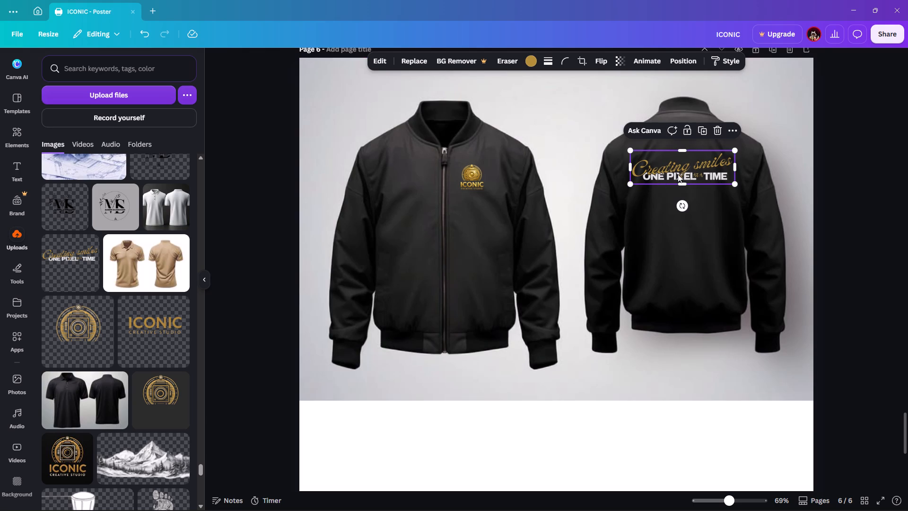
left_click(591, 159)
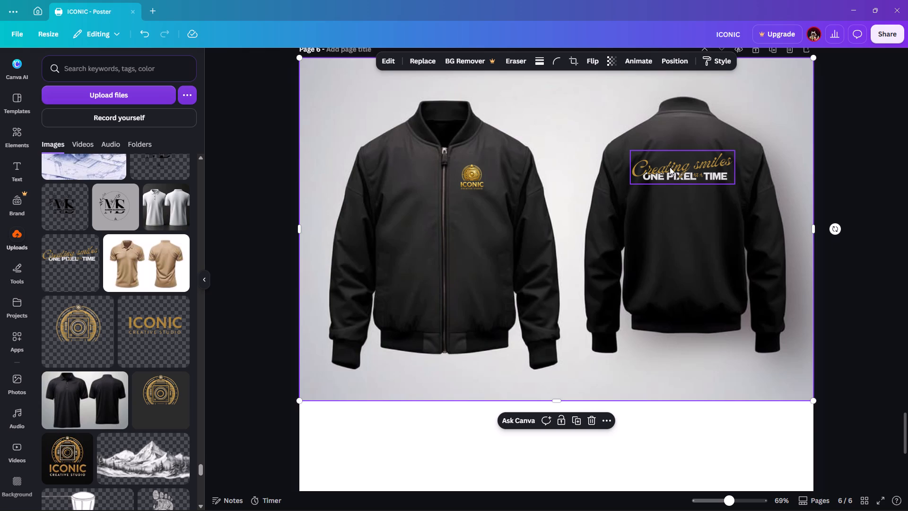
left_click(661, 224)
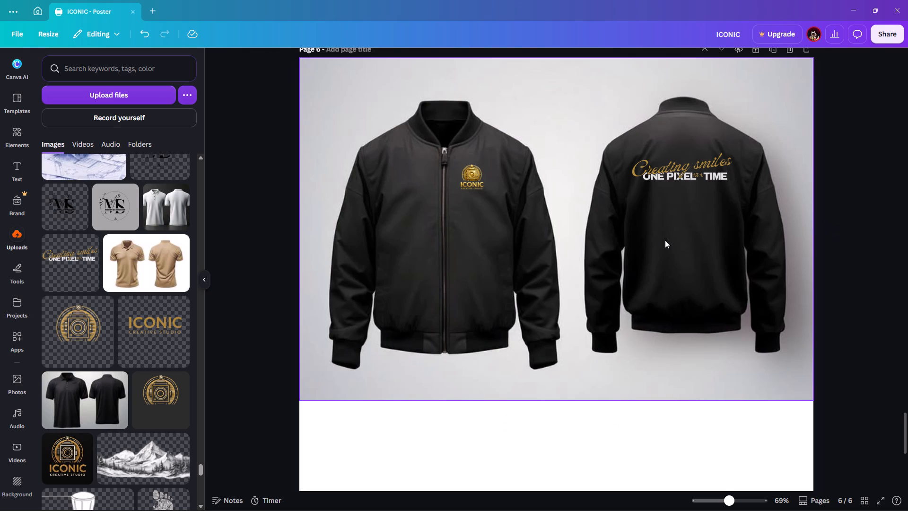
Find the uploaded black puffer vest image showing front and back, and add it to page 6.
scroll(506, 284, "down", 3)
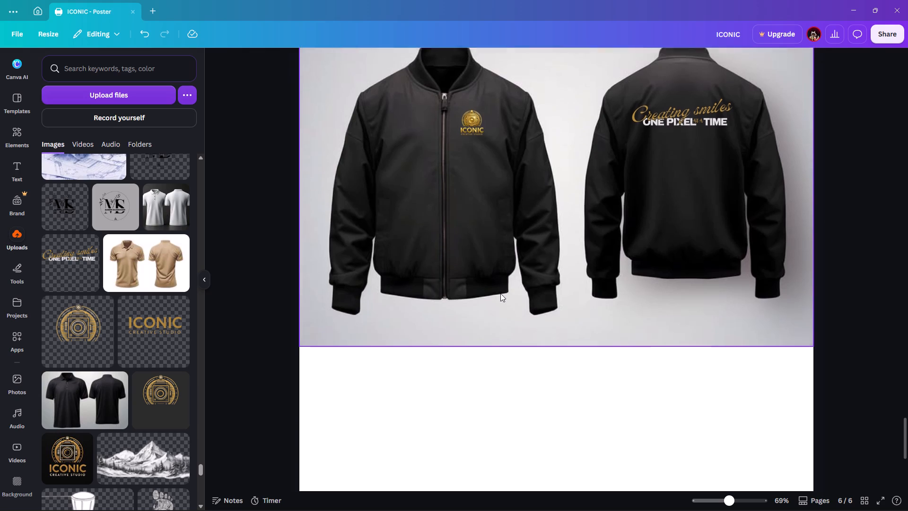
scroll(500, 293, "down", 2)
scroll(500, 293, "up", 6)
scroll(499, 293, "down", 10)
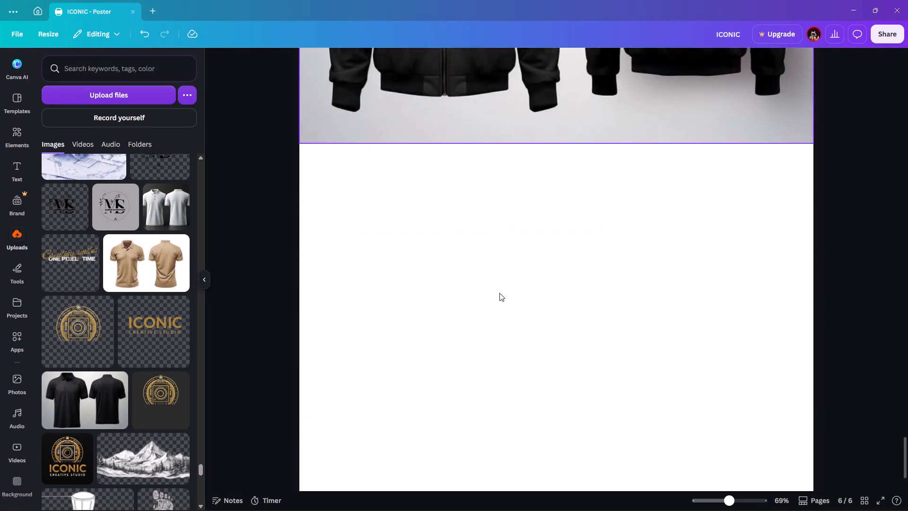
scroll(499, 293, "down", 1)
scroll(111, 274, "up", 5)
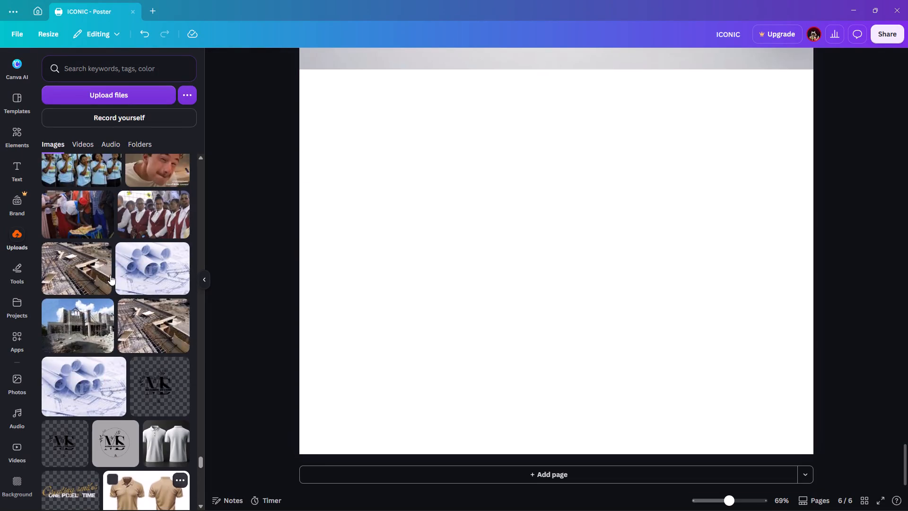
scroll(110, 275, "up", 9)
scroll(109, 275, "up", 20)
scroll(109, 275, "up", 1)
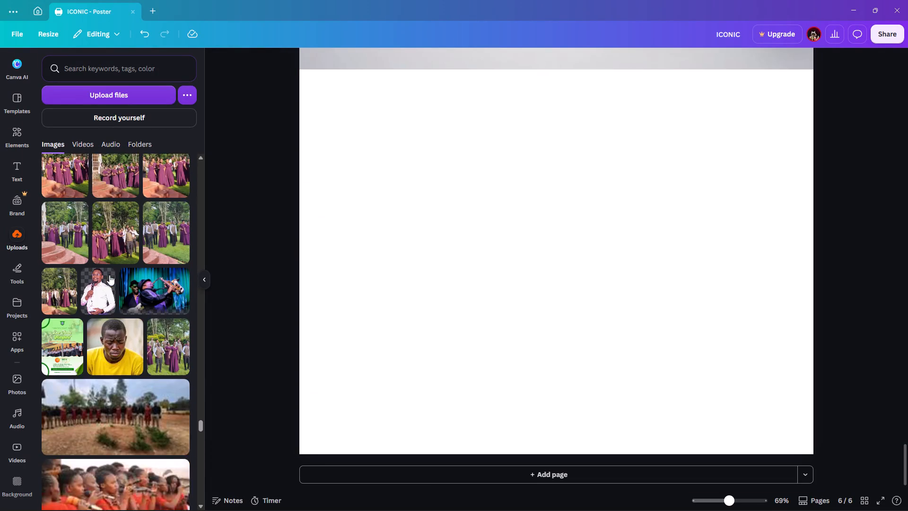
scroll(109, 275, "up", 20)
scroll(109, 275, "up", 20)
scroll(109, 275, "up", 10)
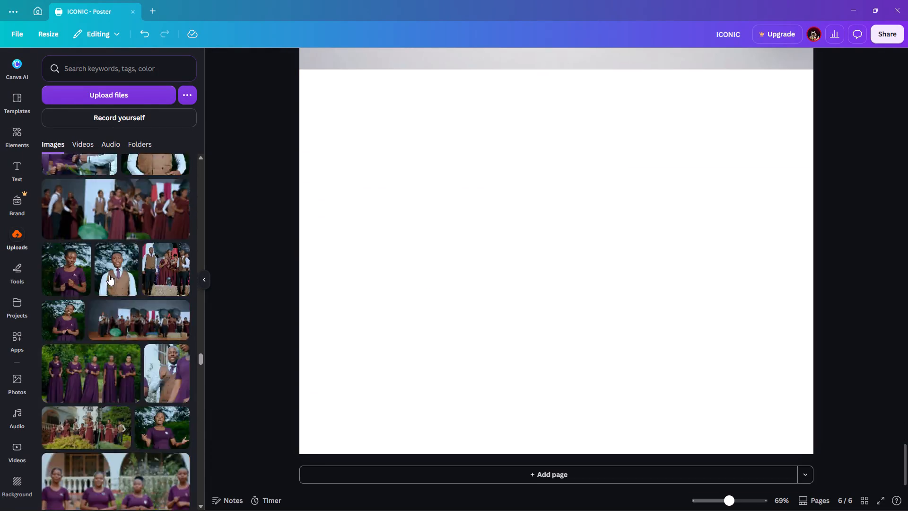
scroll(109, 275, "up", 20)
scroll(109, 275, "up", 20)
scroll(109, 275, "up", 9)
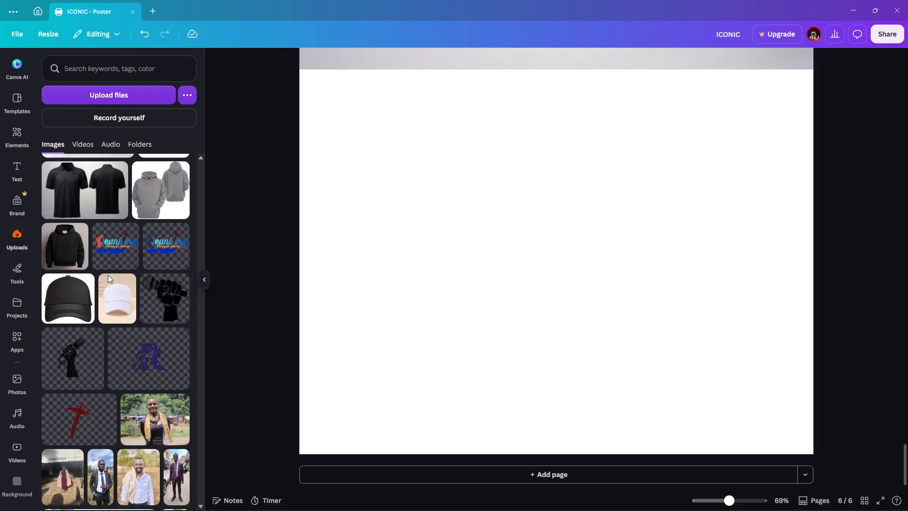
scroll(108, 275, "up", 20)
scroll(108, 275, "up", 20)
scroll(108, 275, "up", 9)
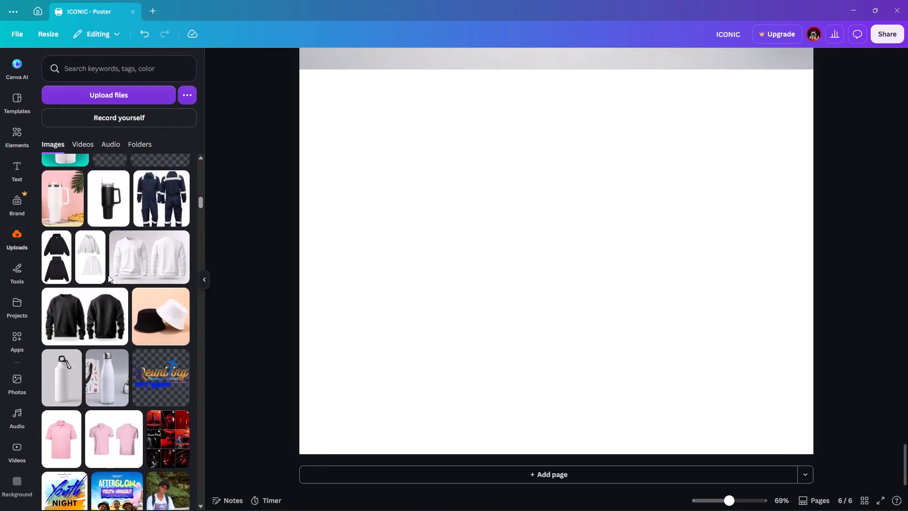
scroll(108, 275, "up", 20)
scroll(108, 275, "up", 16)
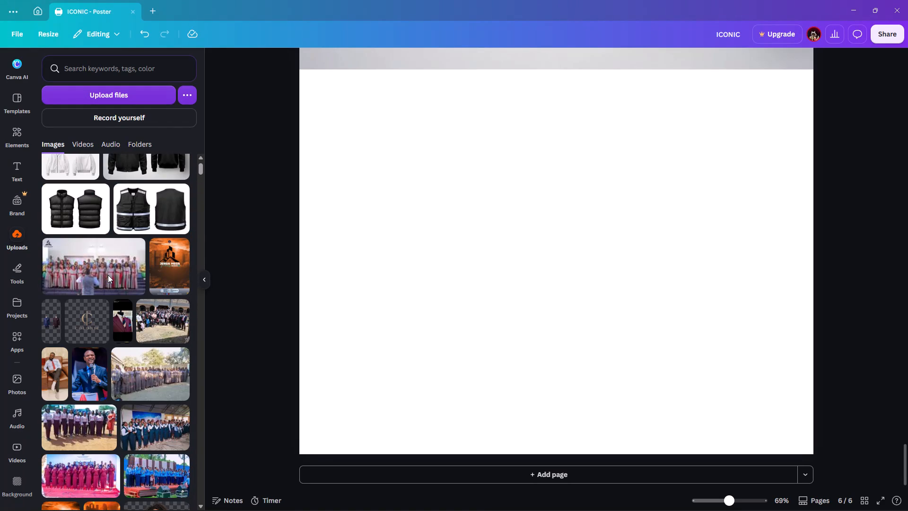
left_click(93, 247)
Position the puffer vest image directly below the black jacket image, with its top edge against the jacket image.
scroll(459, 248, "up", 5)
scroll(459, 248, "down", 3)
left_click_drag(546, 205, 546, 267)
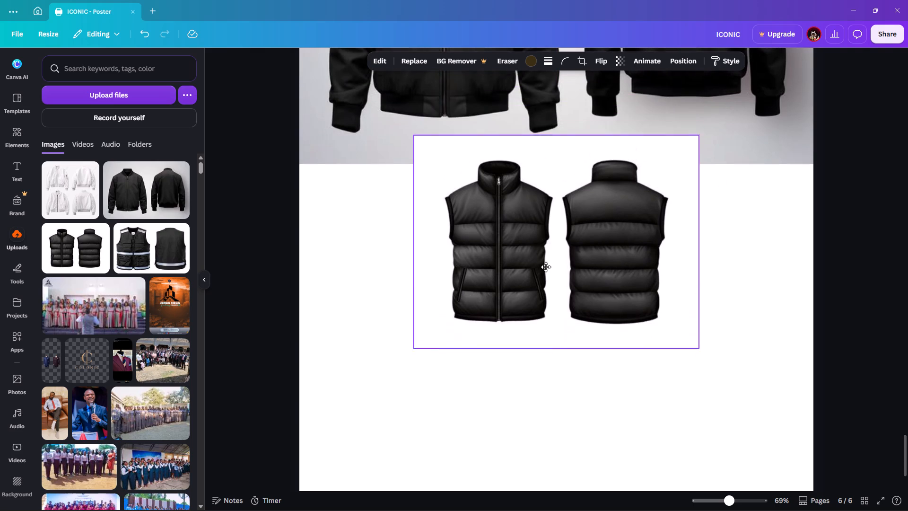
left_click_drag(546, 267, 540, 291)
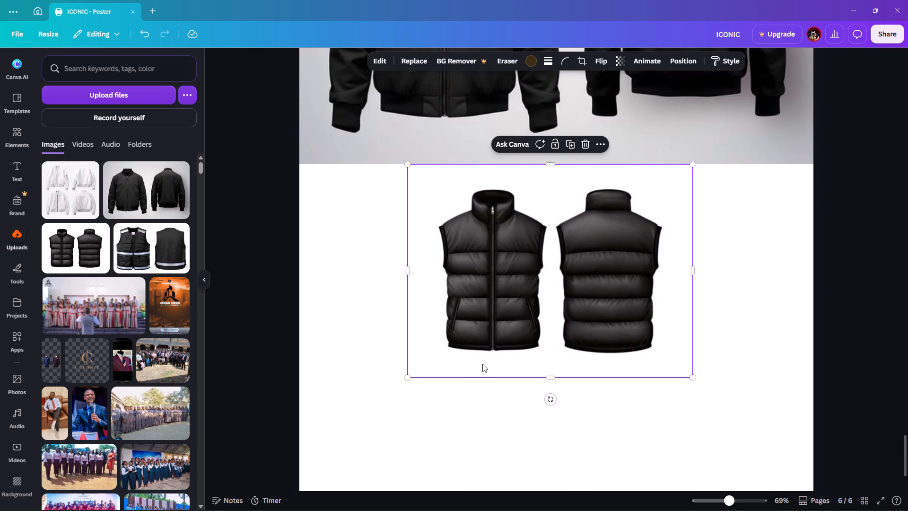
Enlarge the puffer vest image proportionally until it spans the page width and fills the white space below the jacket.
left_click_drag(406, 377, 324, 479)
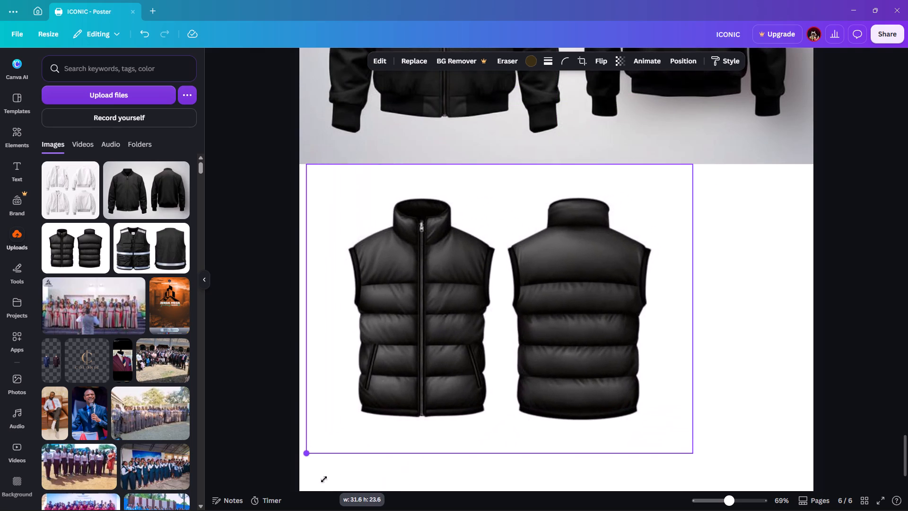
left_click_drag(324, 479, 316, 485)
scroll(364, 441, "down", 3)
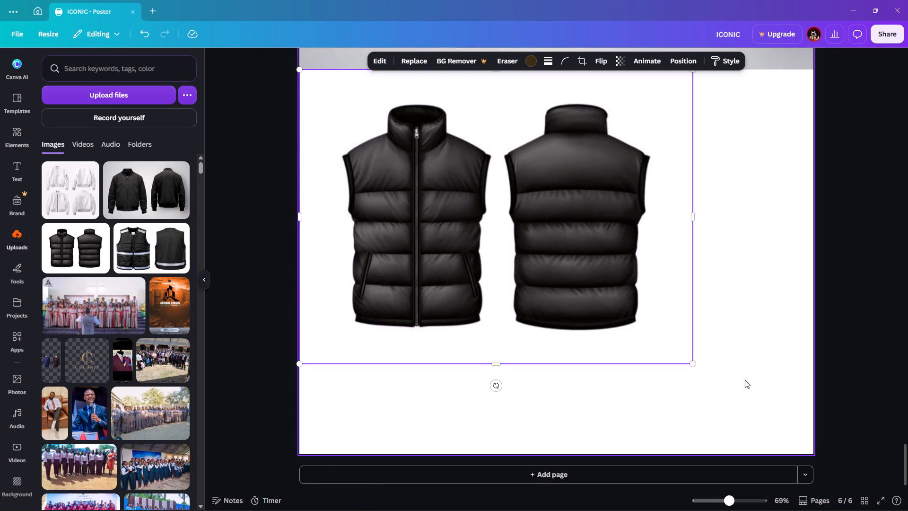
left_click_drag(693, 365, 769, 461)
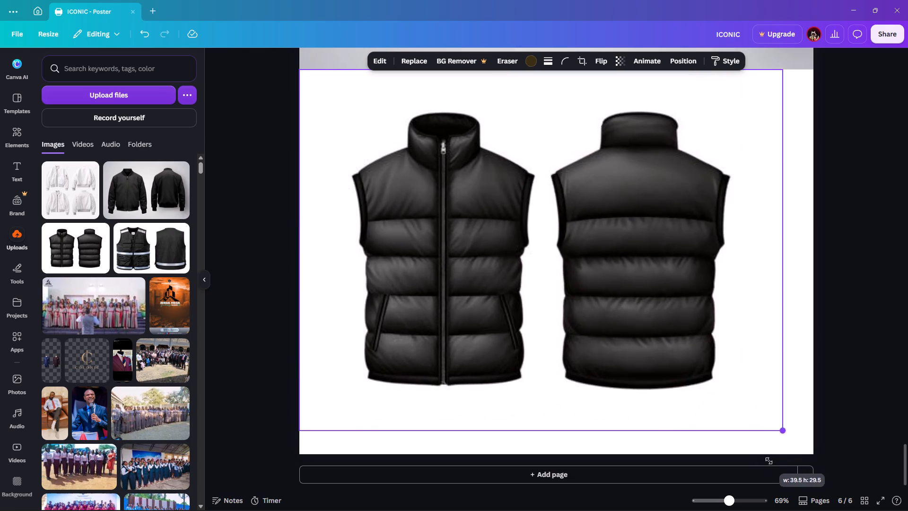
left_click_drag(769, 461, 796, 478)
left_click(253, 214)
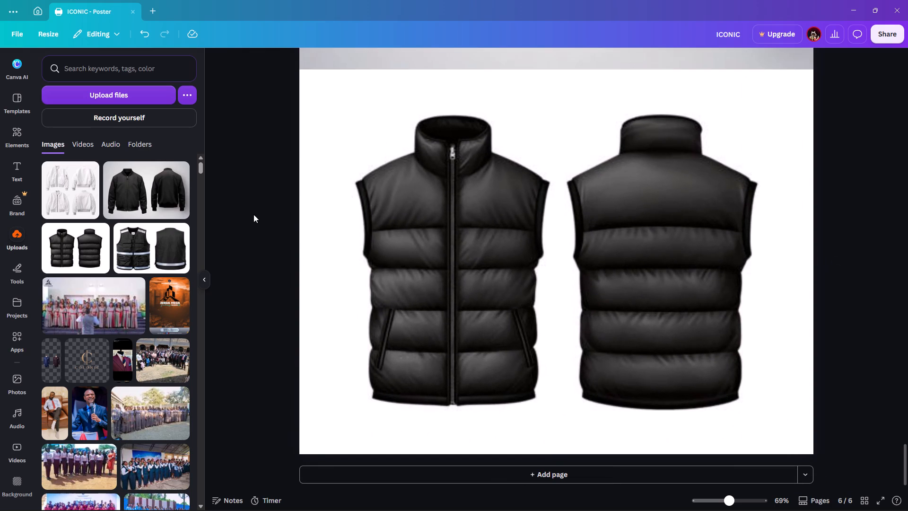
scroll(282, 192, "down", 2, "ctrl")
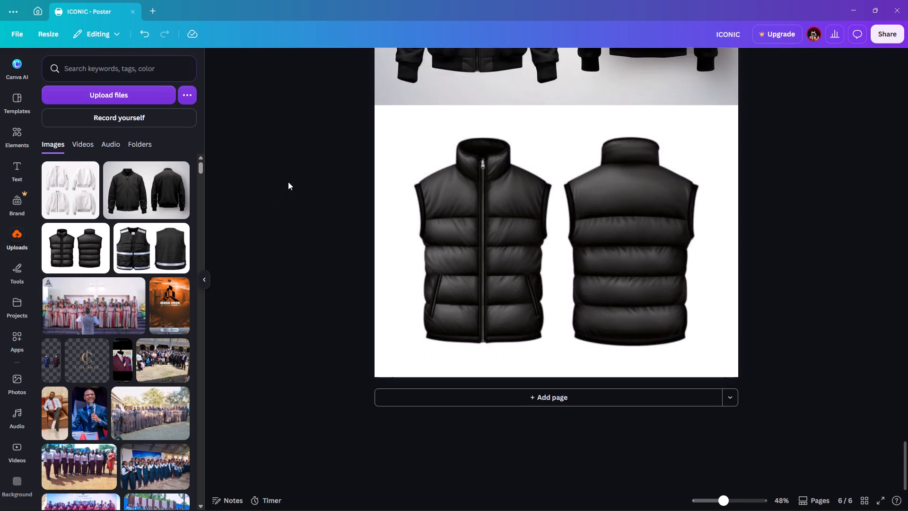
scroll(289, 180, "down", 3, "ctrl")
scroll(313, 186, "up", 6)
scroll(331, 193, "down", 4)
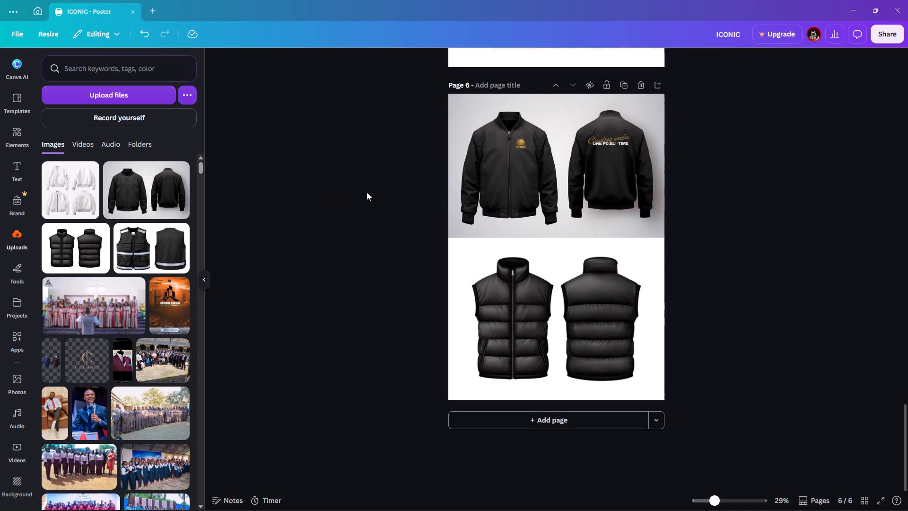
Duplicate the gold ICONIC logo from the black jacket's chest and place the copy on the puffer vest's front chest, beside the zip.
left_click(521, 137)
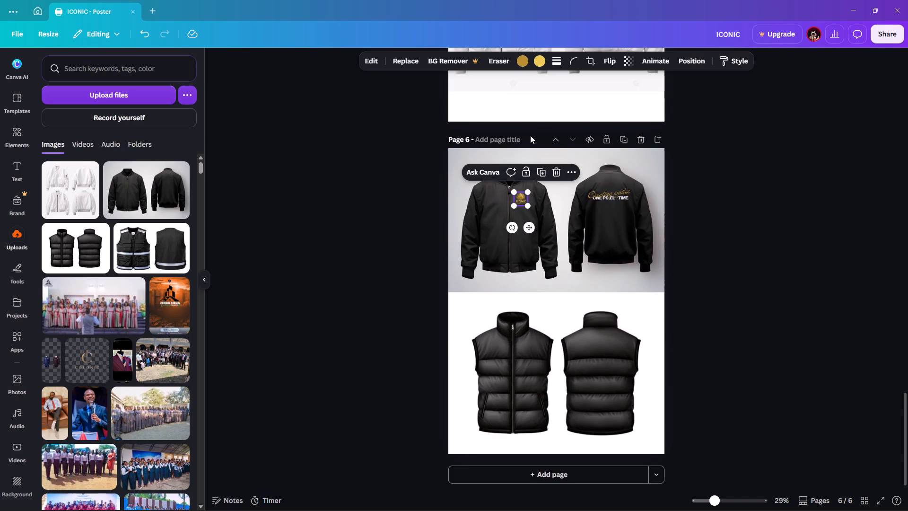
left_click(544, 170)
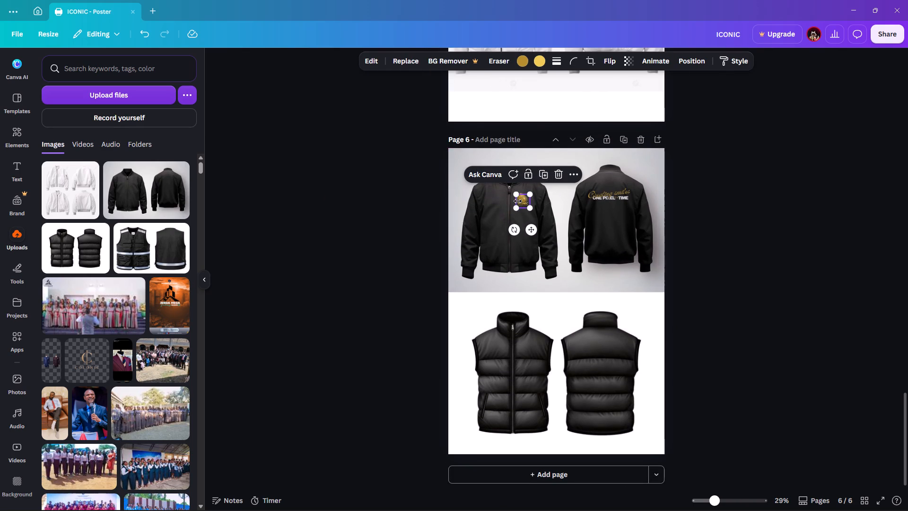
left_click_drag(523, 202, 529, 357)
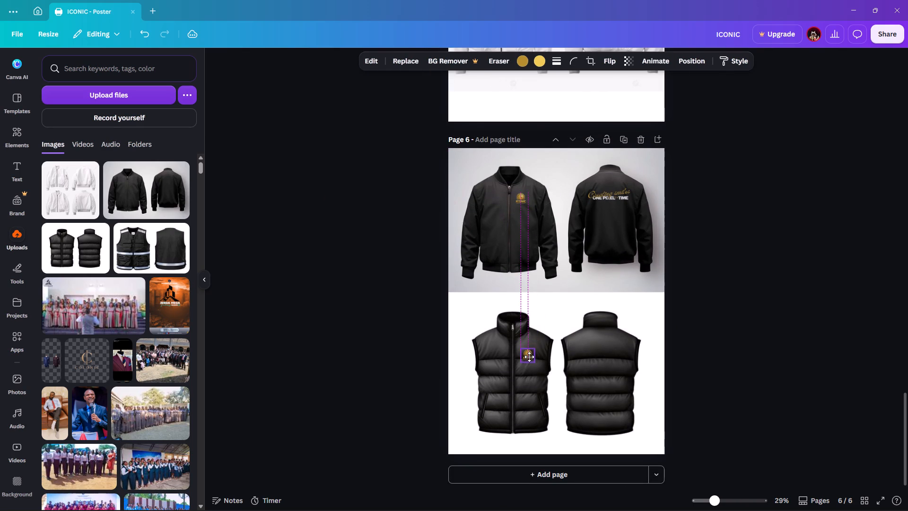
left_click_drag(529, 357, 524, 355)
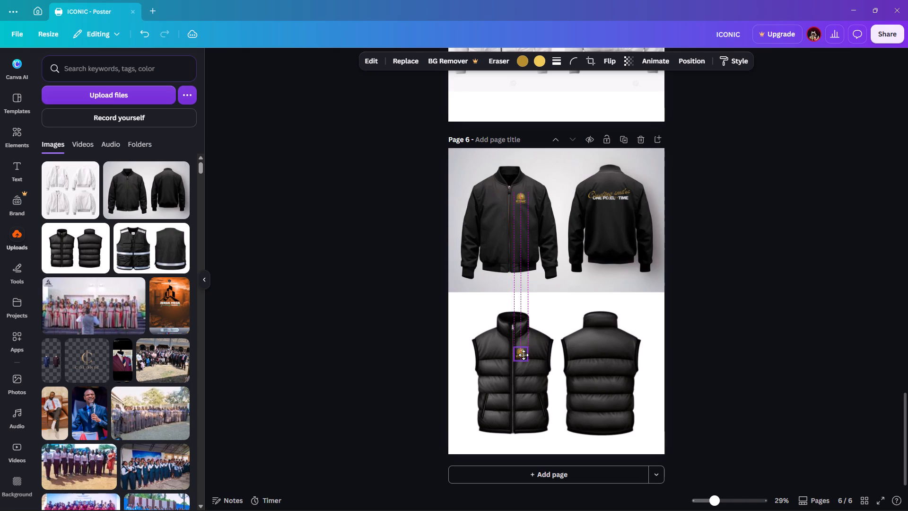
left_click_drag(524, 355, 525, 355)
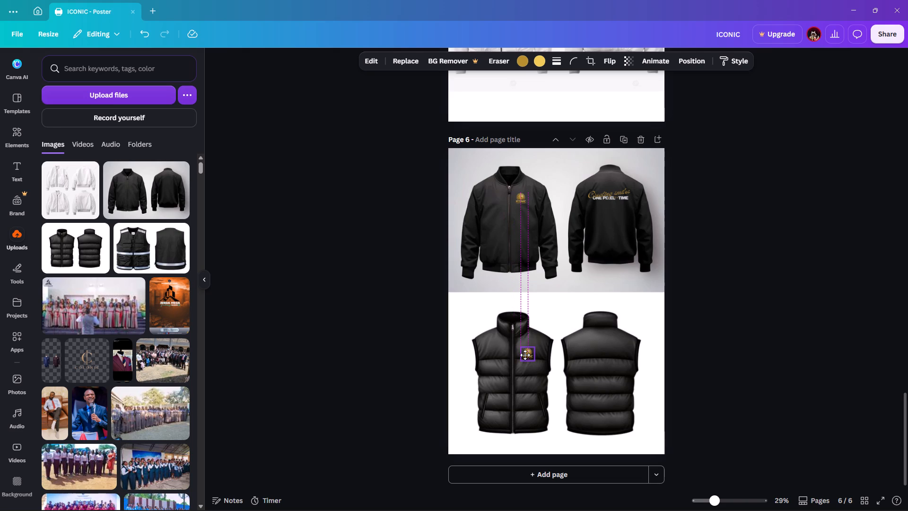
left_click_drag(525, 355, 525, 359)
Enlarge the gold logo on the puffer vest's chest slightly and proportionally, keeping it between the zip and the armhole.
scroll(525, 359, "up", 5)
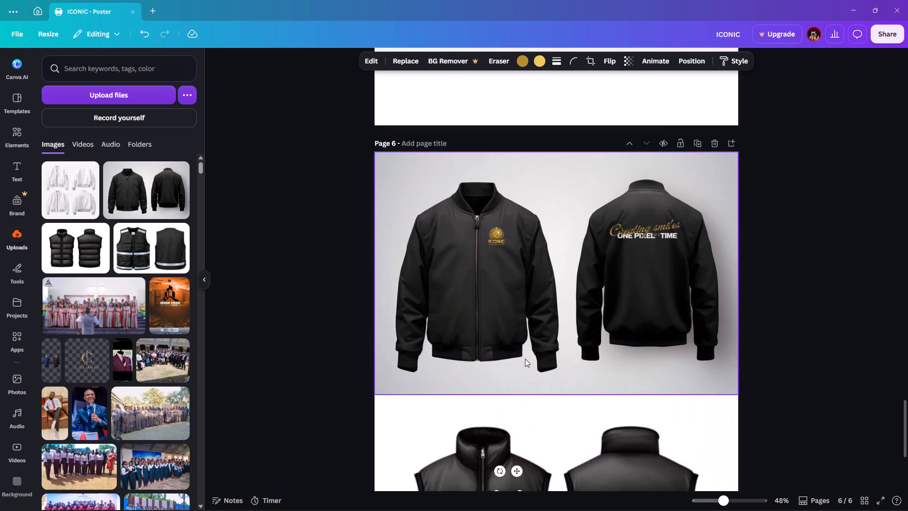
scroll(525, 359, "up", 3)
scroll(525, 359, "down", 6)
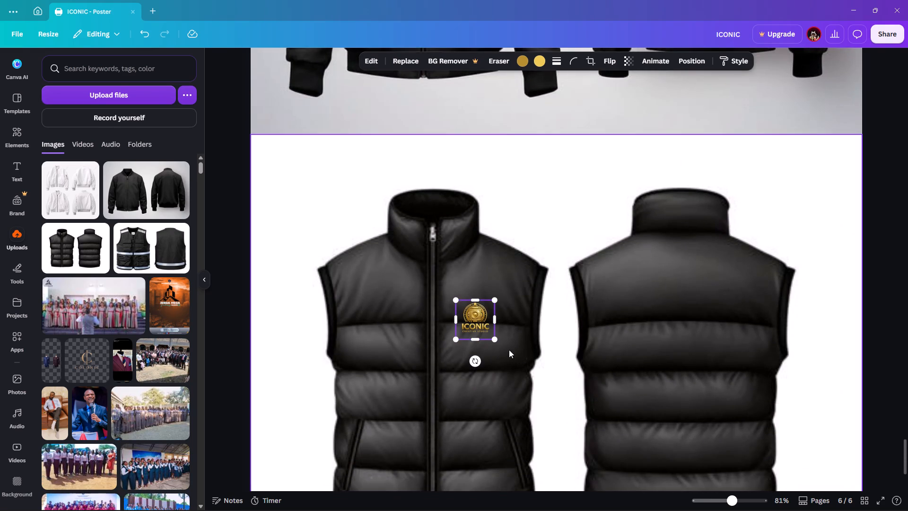
left_click(565, 253)
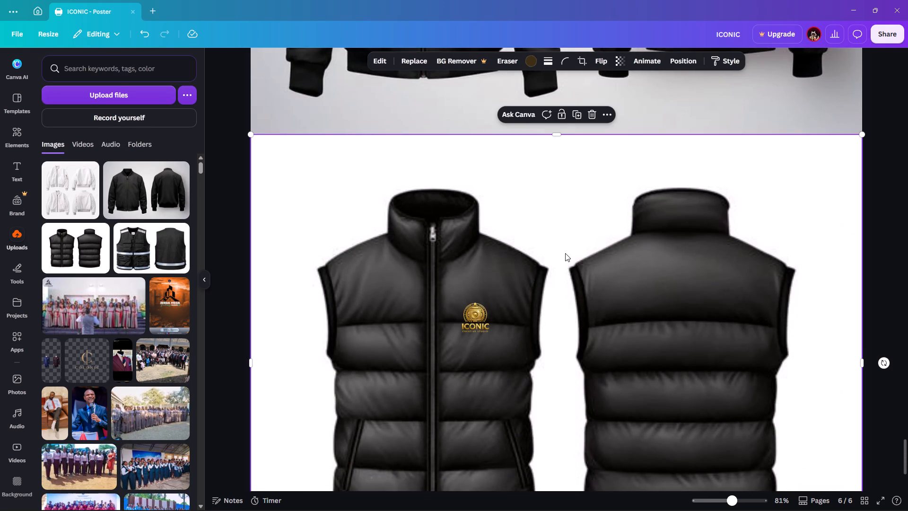
left_click(482, 317)
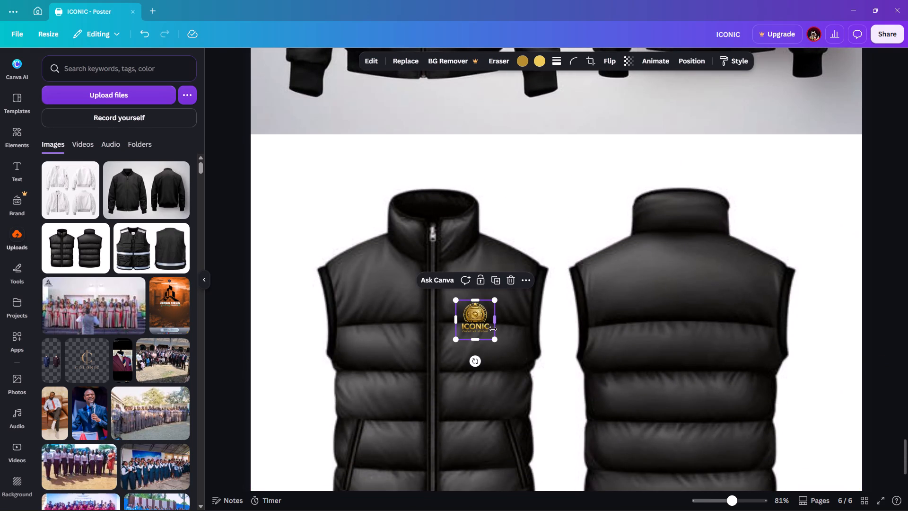
left_click(493, 339)
left_click(476, 325)
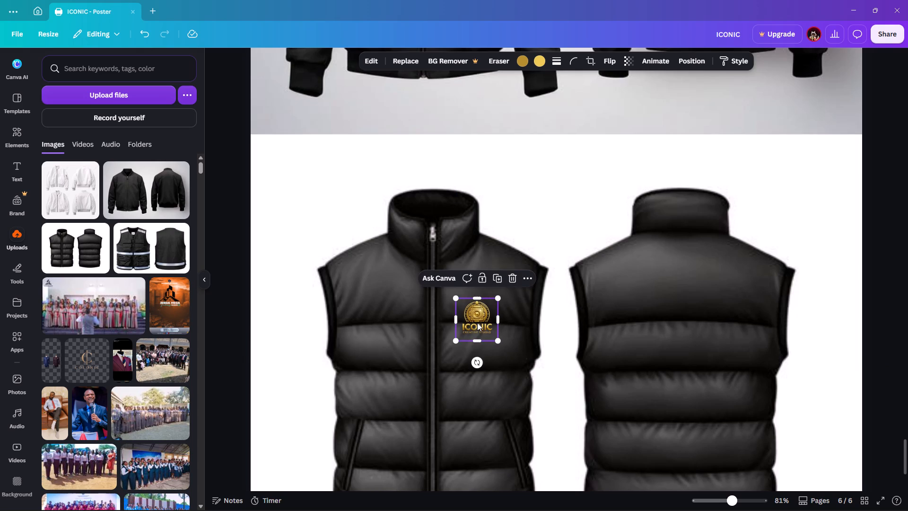
left_click(311, 207)
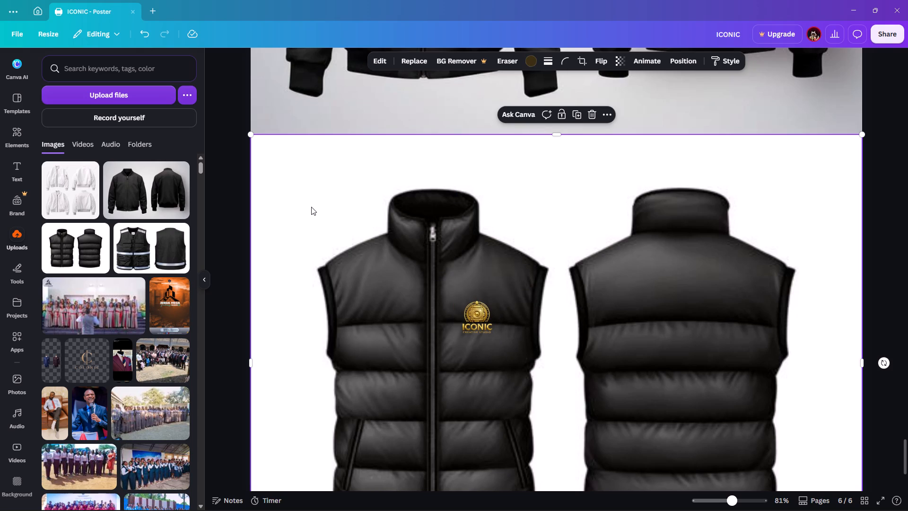
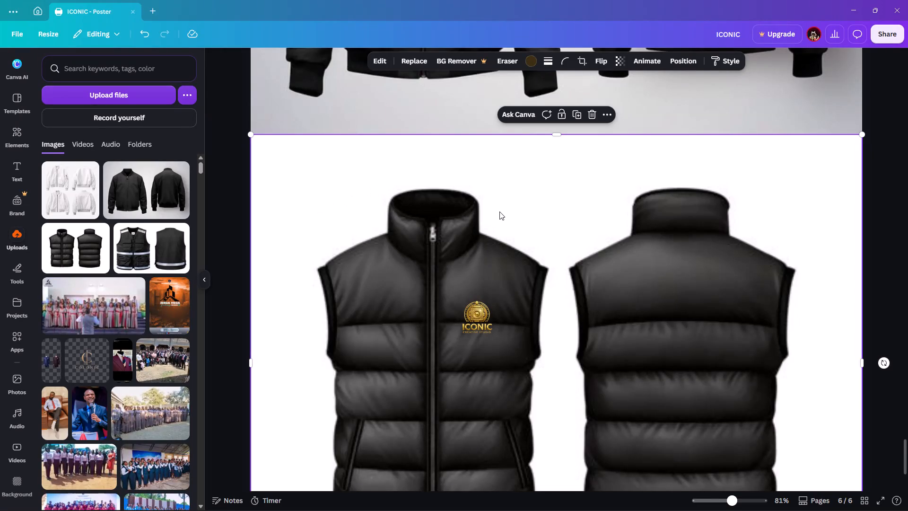
Duplicate the Creating smiles tagline from the black jacket's back and place the copy on the puffer vest's upper back panel.
scroll(611, 199, "up", 3)
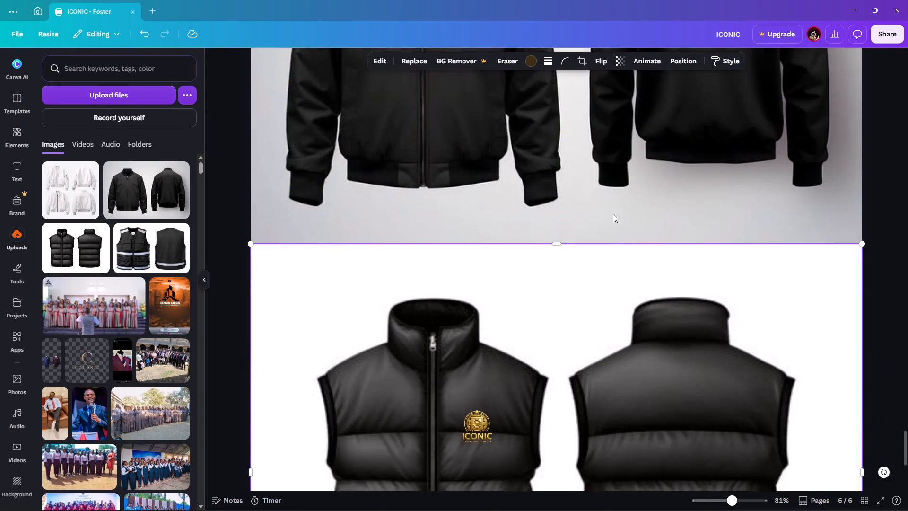
scroll(615, 215, "up", 5)
scroll(646, 214, "down", 2)
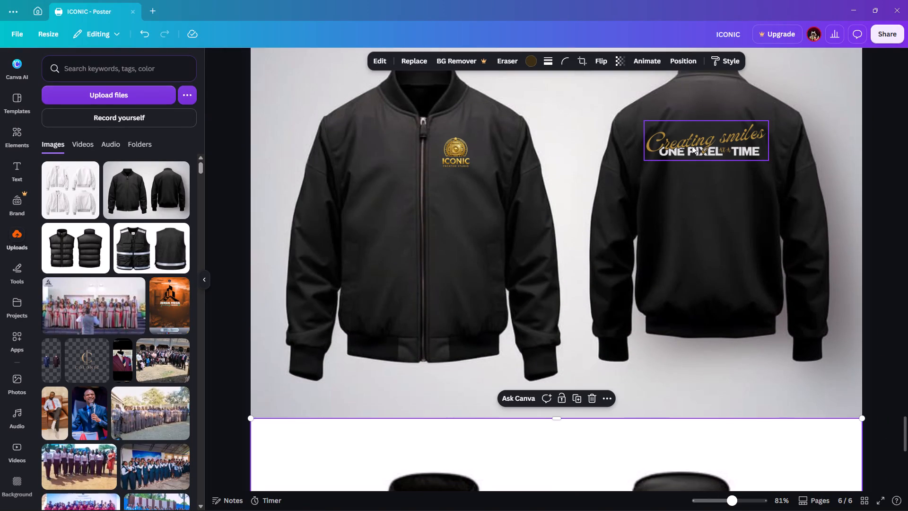
left_click(692, 146)
left_click(725, 104)
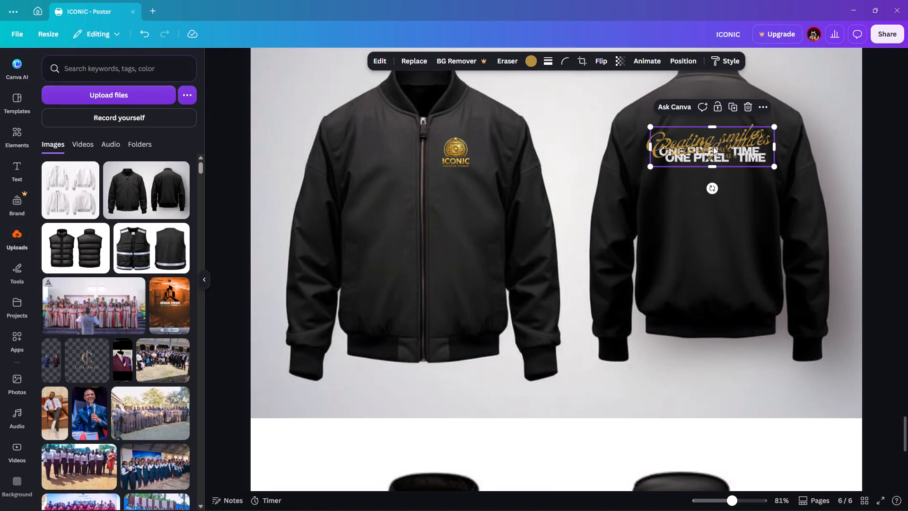
left_click_drag(713, 150, 673, 463)
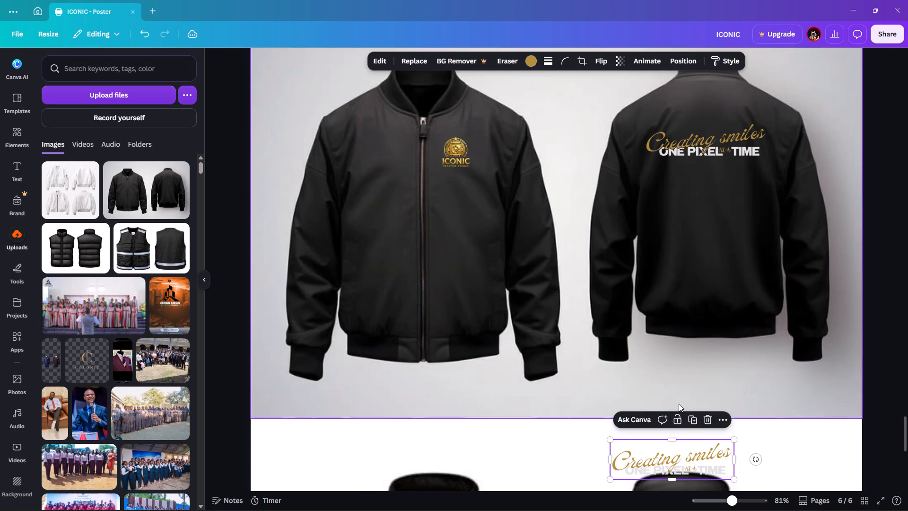
scroll(679, 404, "down", 5)
left_click_drag(675, 227, 681, 324)
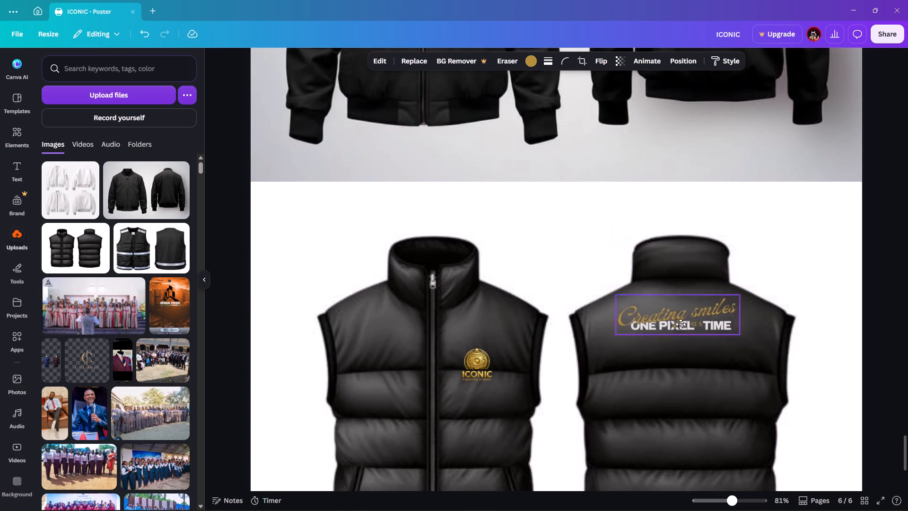
left_click_drag(681, 324, 681, 348)
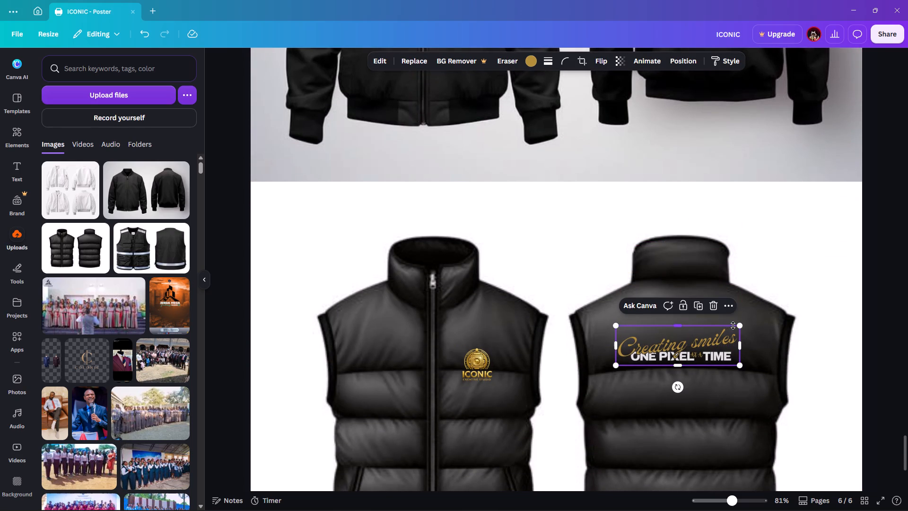
Enlarge the tagline on the puffer vest's back proportionally and centre it across the upper panel, just above the seam.
left_click_drag(741, 326, 760, 312)
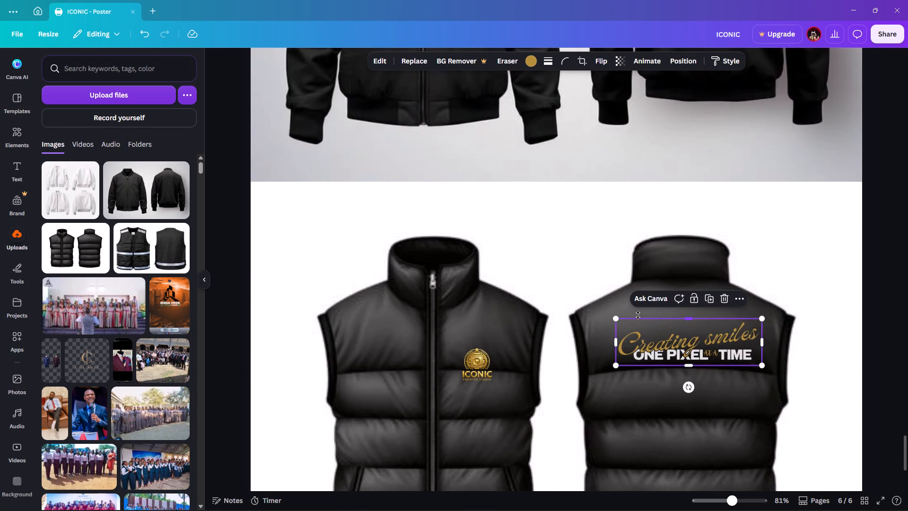
left_click_drag(614, 317, 607, 313)
left_click_drag(683, 346, 678, 347)
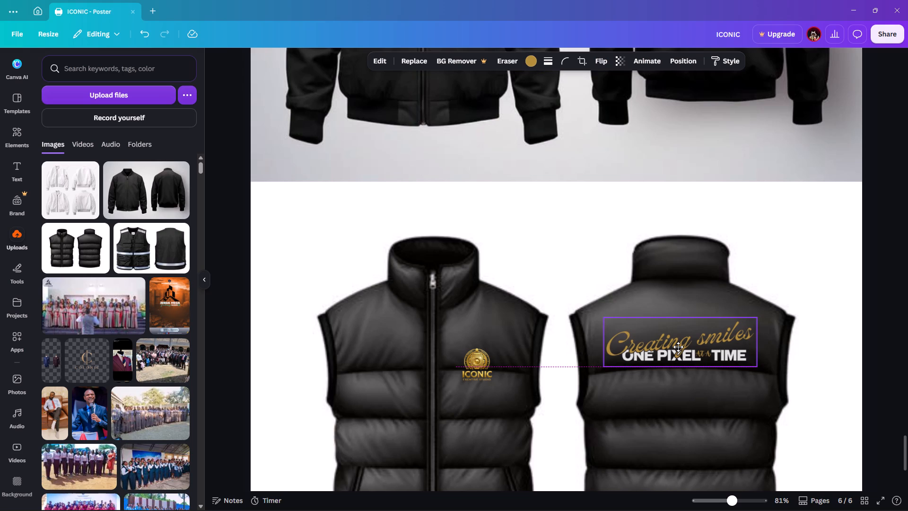
left_click_drag(678, 347, 677, 347)
left_click(590, 292)
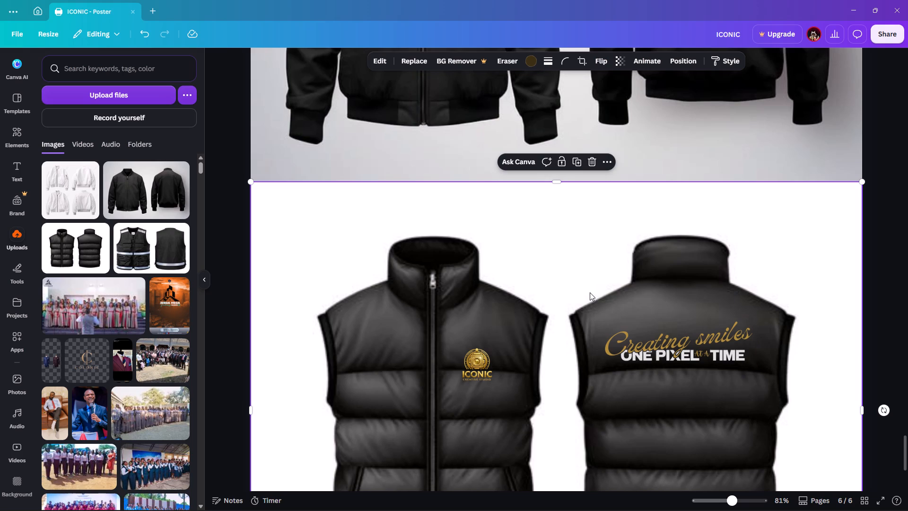
Add a blank page 7 after the puffer vest page.
scroll(611, 225, "down", 3)
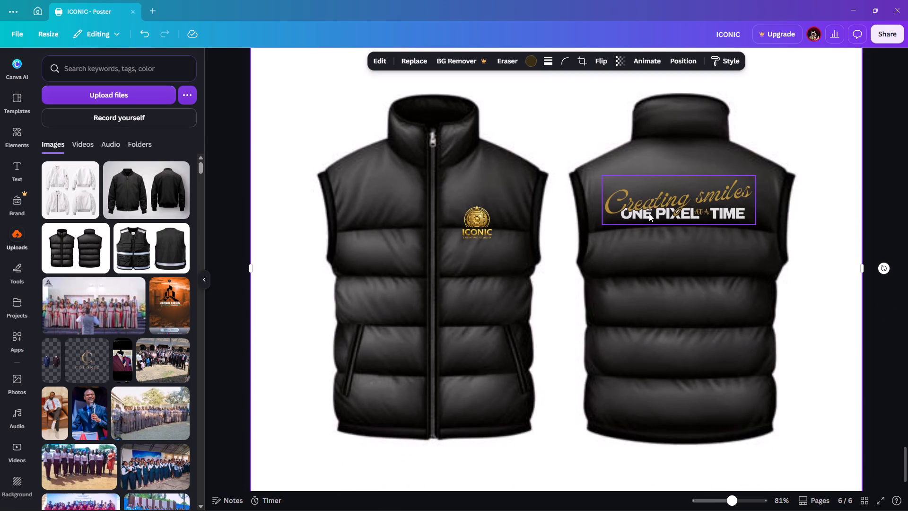
scroll(528, 261, "down", 10)
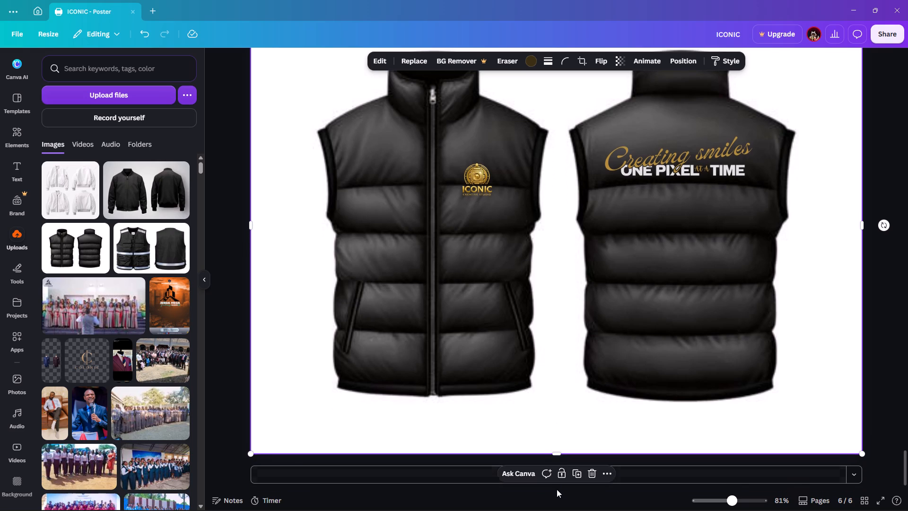
left_click(472, 480)
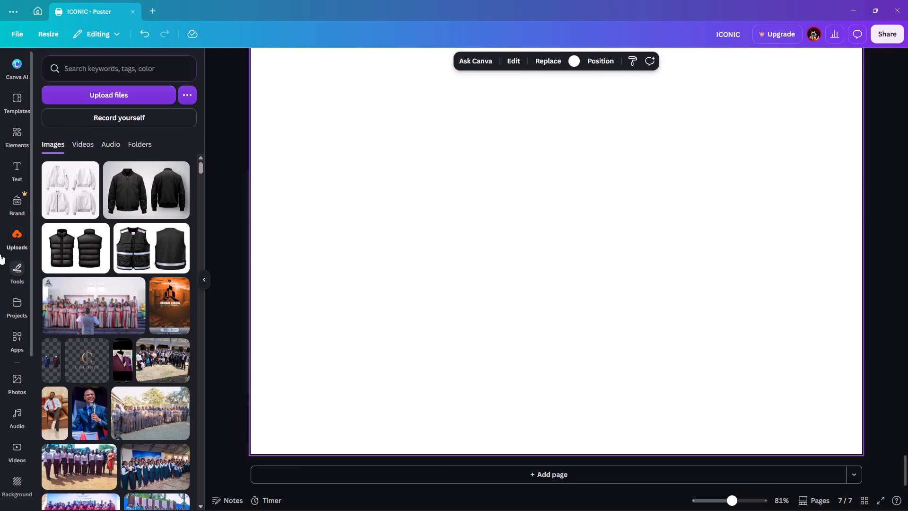
Insert the uploaded black utility vest image with reflective stripes onto page 7 and move it towards the page's upper part.
left_click(141, 237)
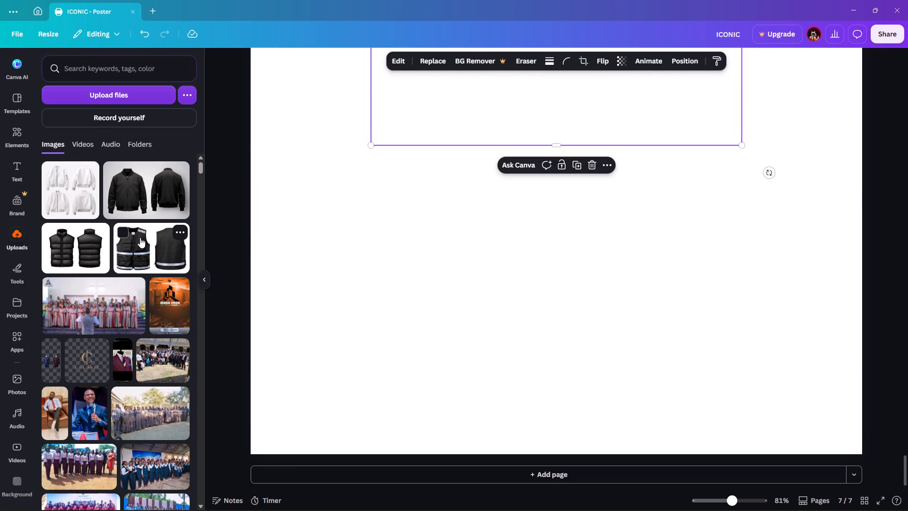
scroll(304, 293, "up", 5)
scroll(343, 306, "up", 4)
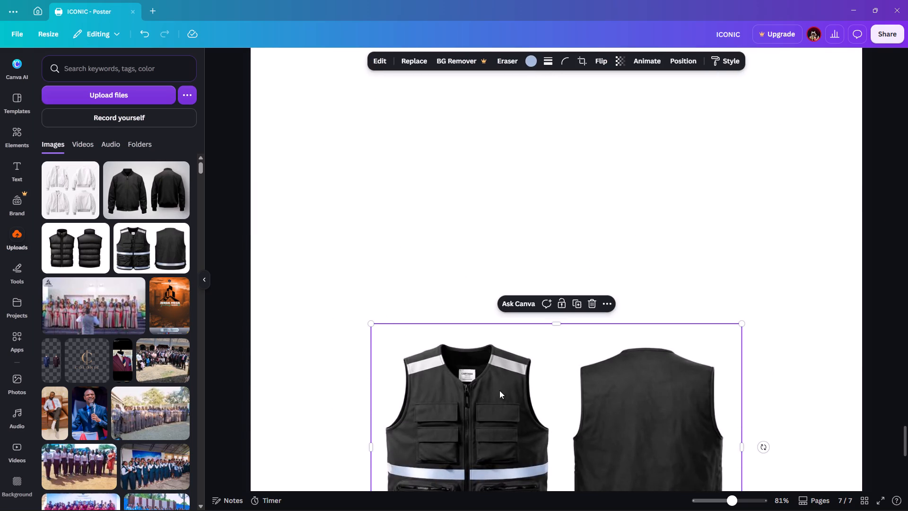
left_click_drag(519, 395, 505, 196)
scroll(508, 203, "up", 4)
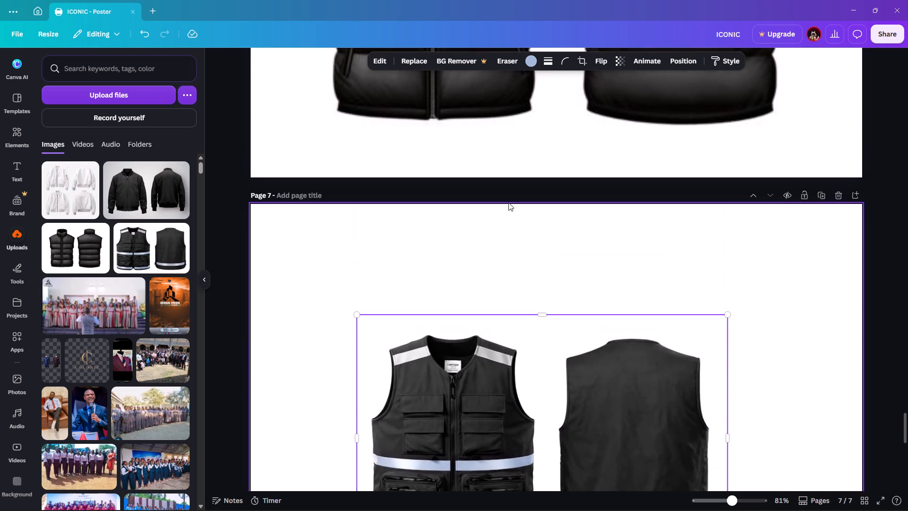
Enlarge the utility vest image proportionally to span the full width of page 7, with its top against the page's top edge.
left_click_drag(358, 316, 358, 315)
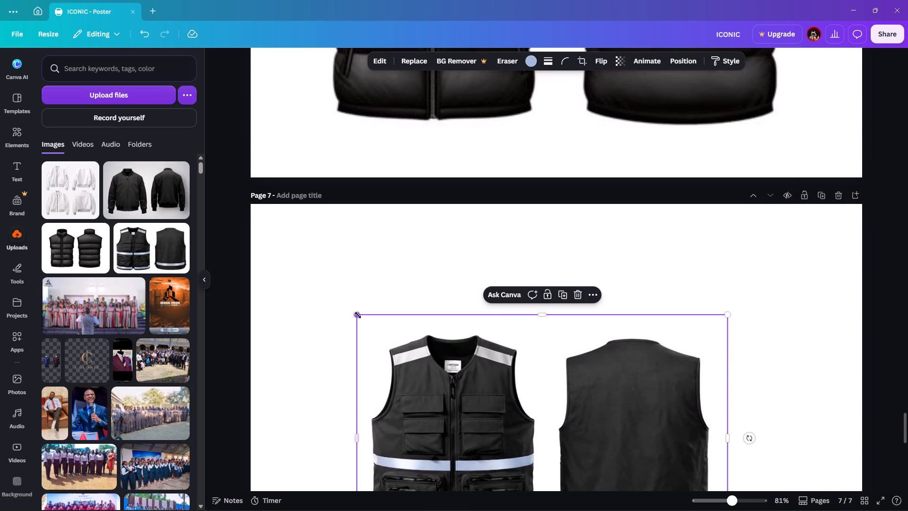
left_click_drag(358, 315, 271, 213)
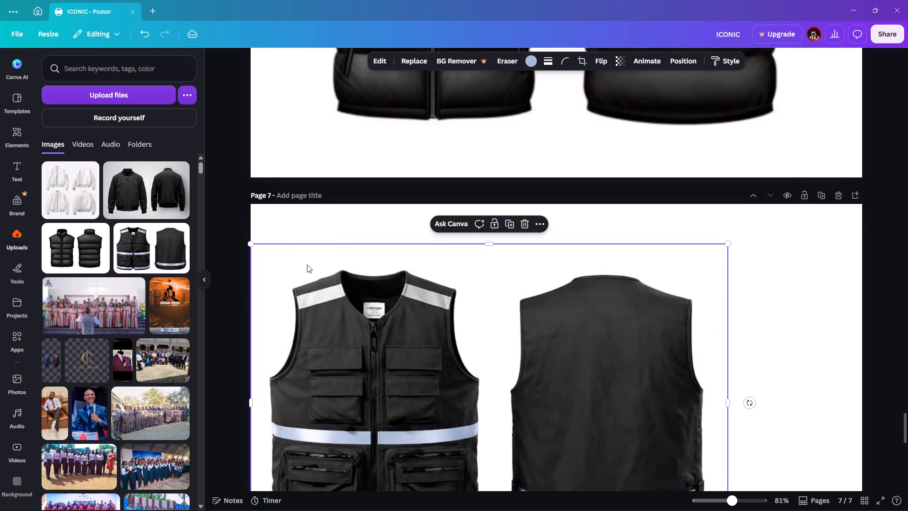
left_click_drag(358, 307, 359, 270)
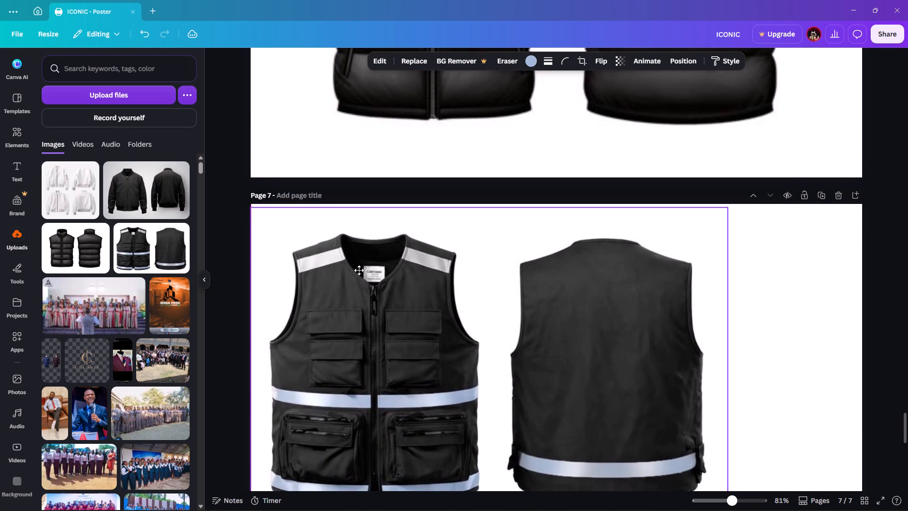
left_click_drag(359, 270, 360, 267)
scroll(369, 280, "down", 5)
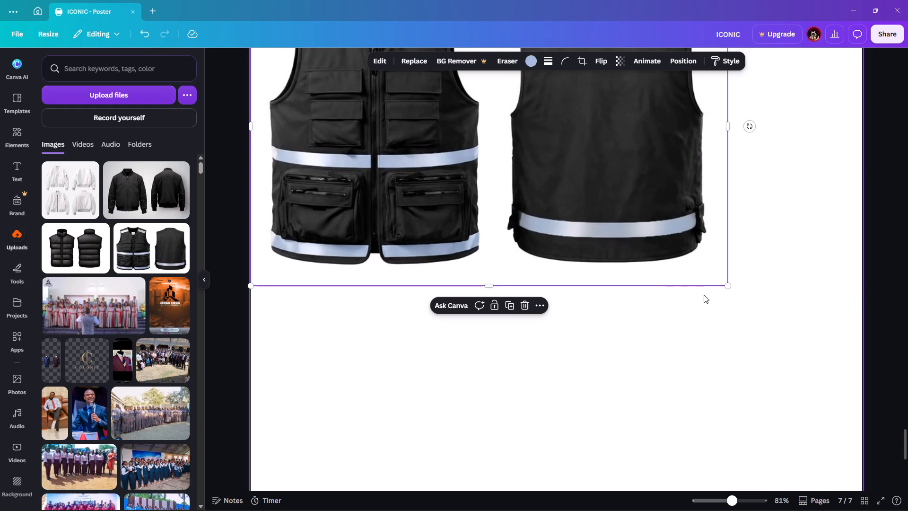
left_click_drag(726, 284, 805, 367)
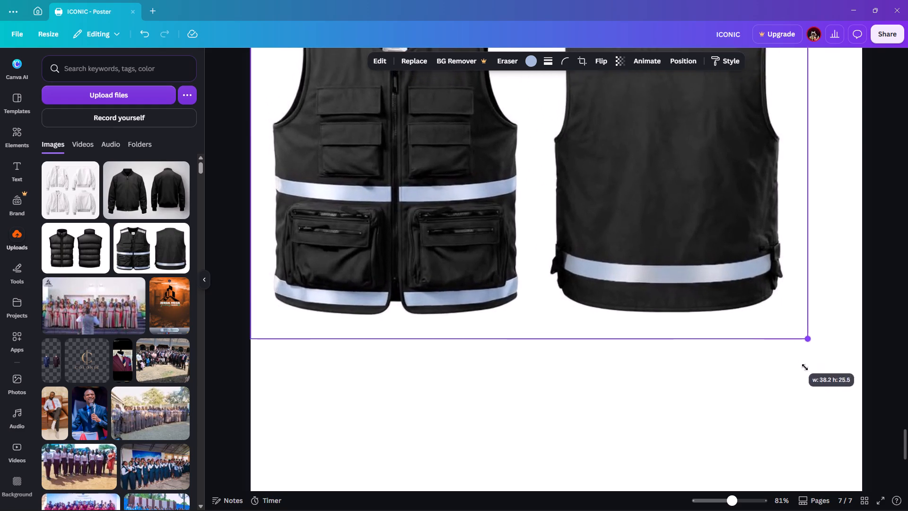
left_click_drag(805, 367, 845, 396)
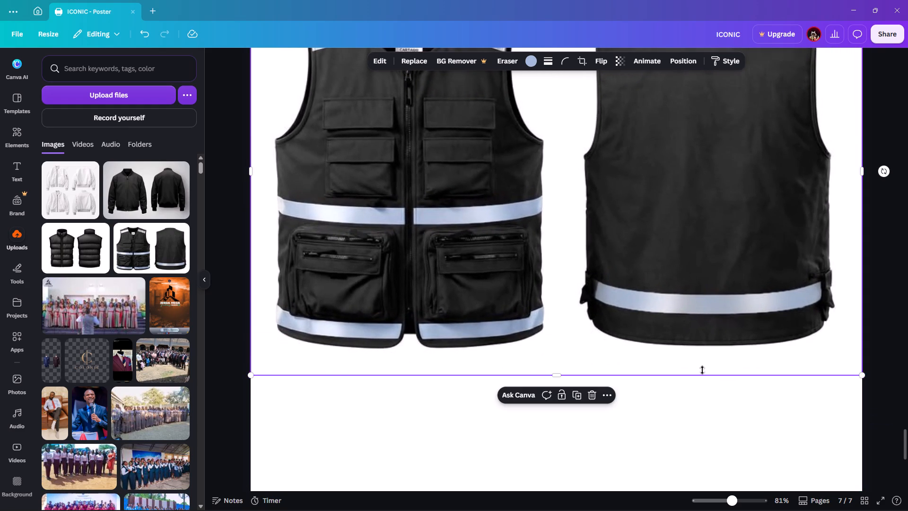
Duplicate the tagline from the puffer vest's back and place the copy on the utility vest's upper back on page 7.
scroll(661, 356, "down", 11)
scroll(619, 353, "up", 11)
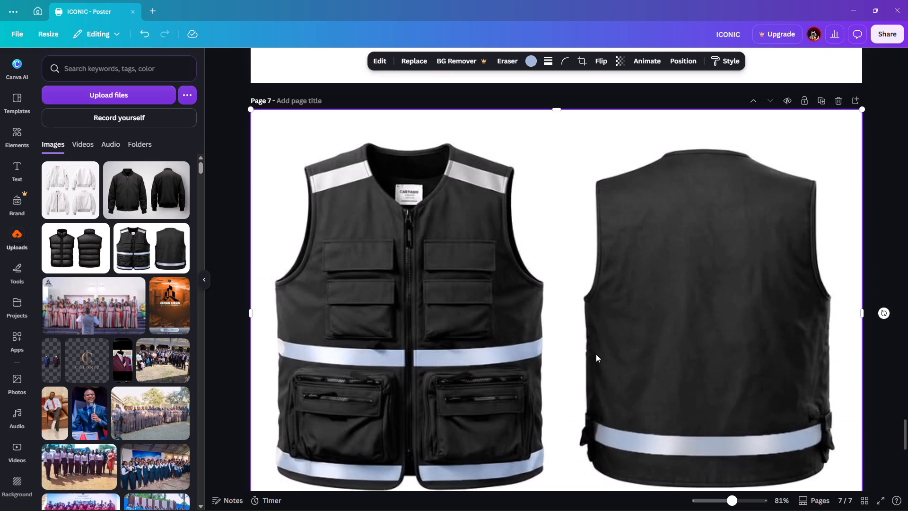
scroll(596, 354, "up", 9)
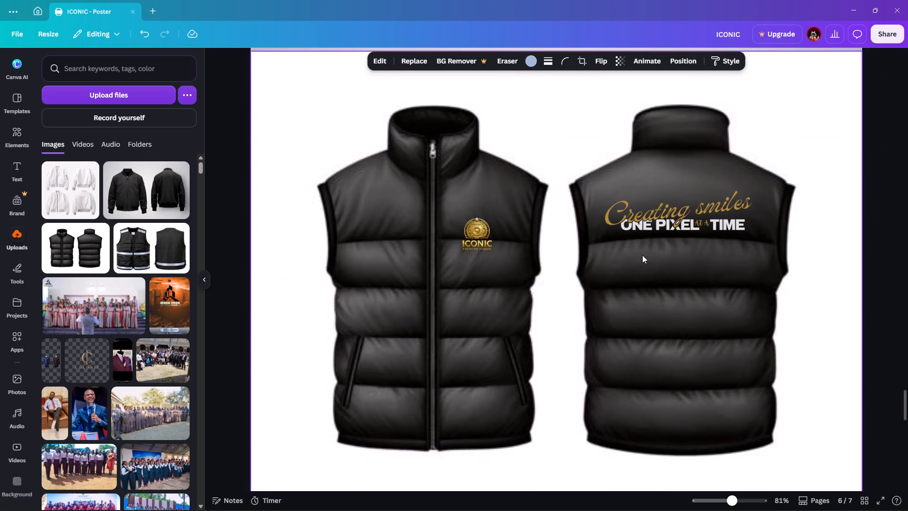
left_click(652, 225)
left_click(699, 164)
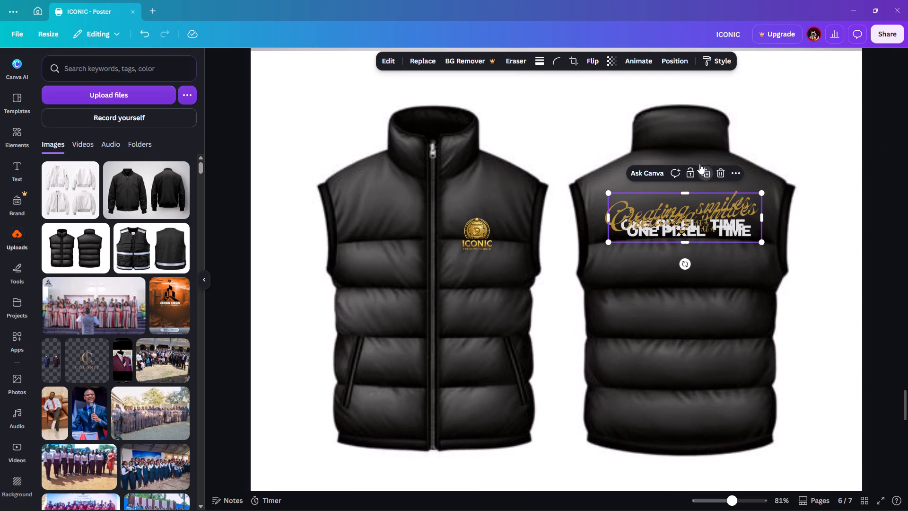
left_click_drag(683, 227, 681, 421)
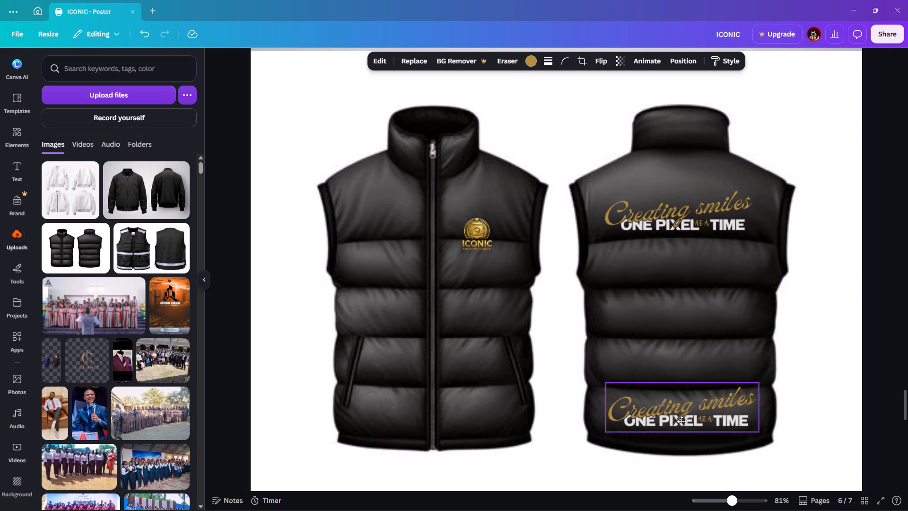
left_click_drag(681, 421, 684, 431)
scroll(677, 400, "down", 6)
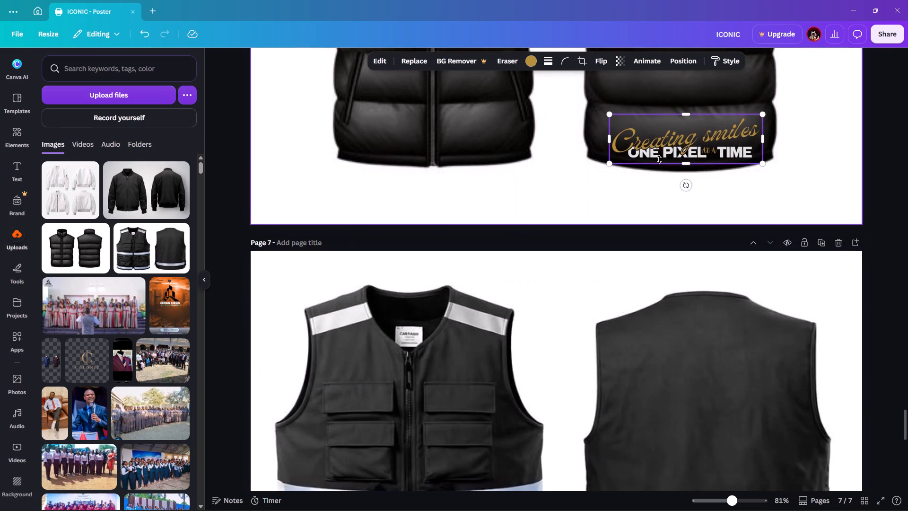
left_click_drag(677, 142, 695, 358)
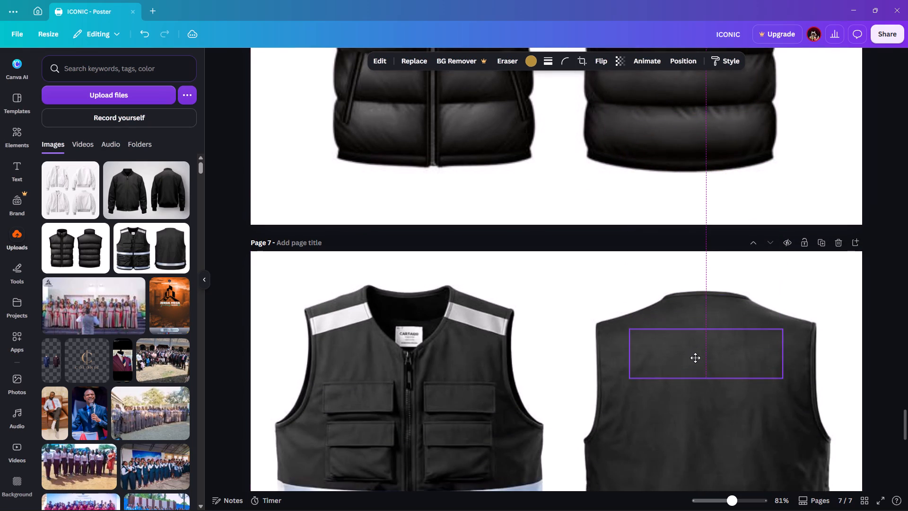
left_click_drag(695, 358, 696, 359)
left_click_drag(697, 359, 695, 373)
Enlarge the utility vest's tagline slightly and proportionally, and centre it on the upper back between the armholes.
left_click_drag(629, 392, 623, 402)
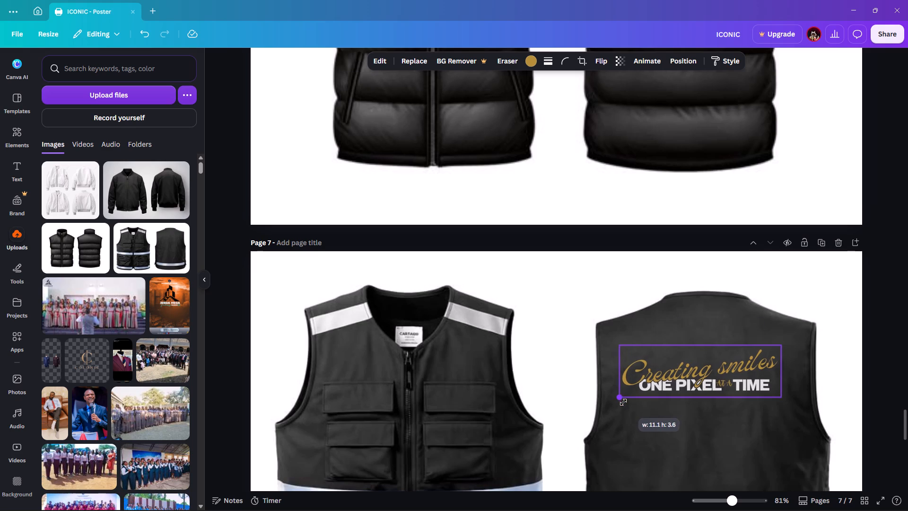
left_click_drag(623, 402, 622, 406)
left_click_drag(782, 398, 784, 405)
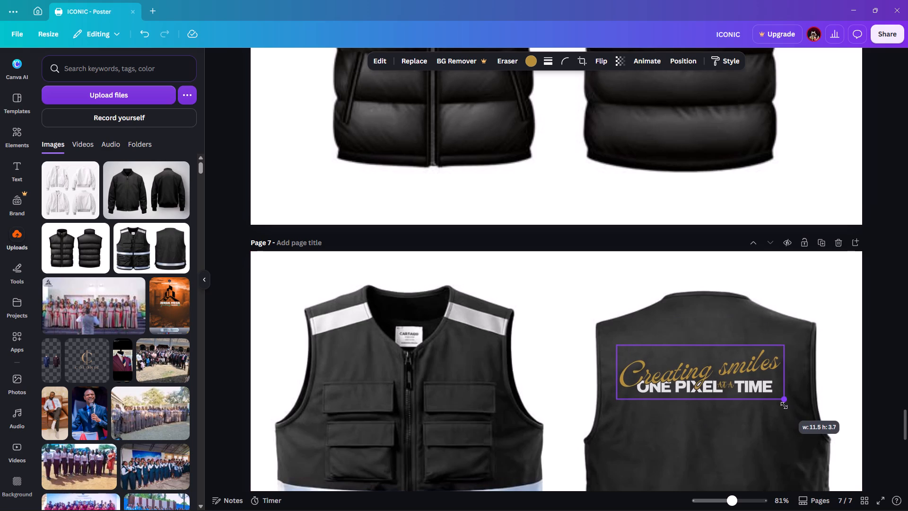
left_click_drag(784, 405, 786, 406)
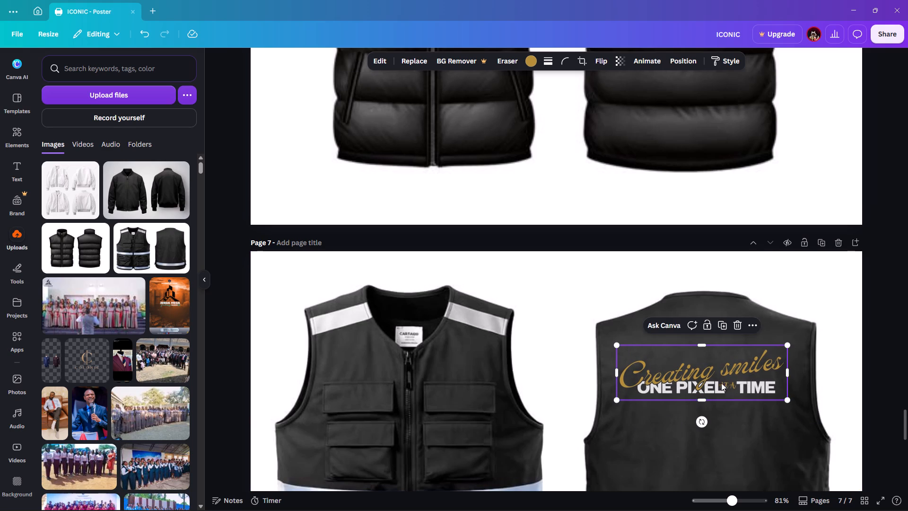
left_click_drag(713, 382, 716, 382)
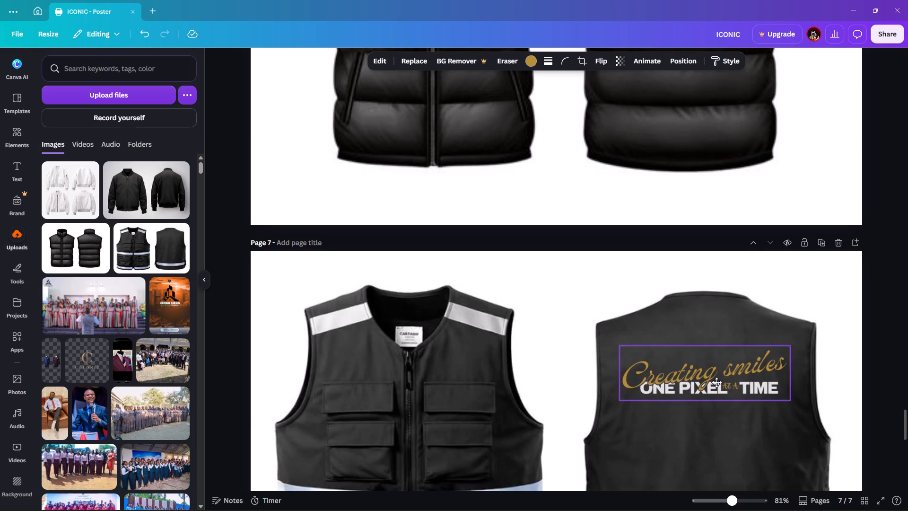
left_click_drag(716, 382, 716, 383)
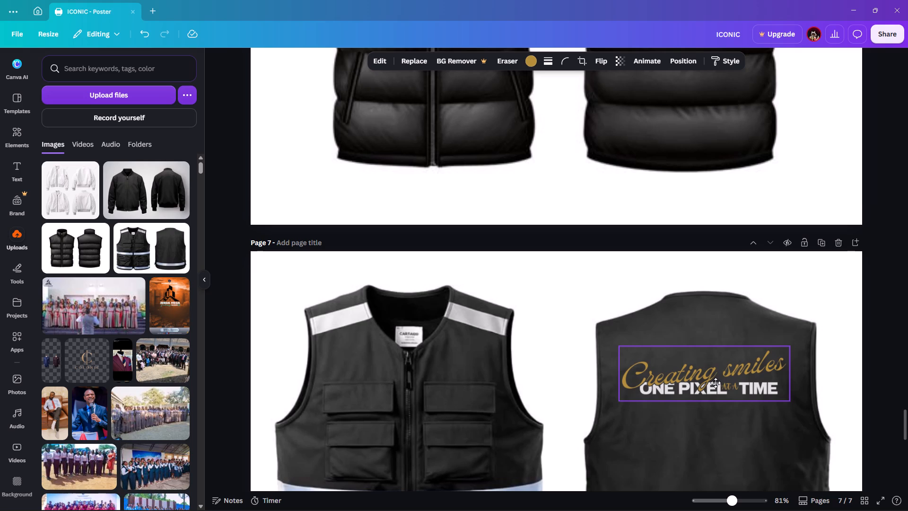
left_click_drag(716, 383, 716, 378)
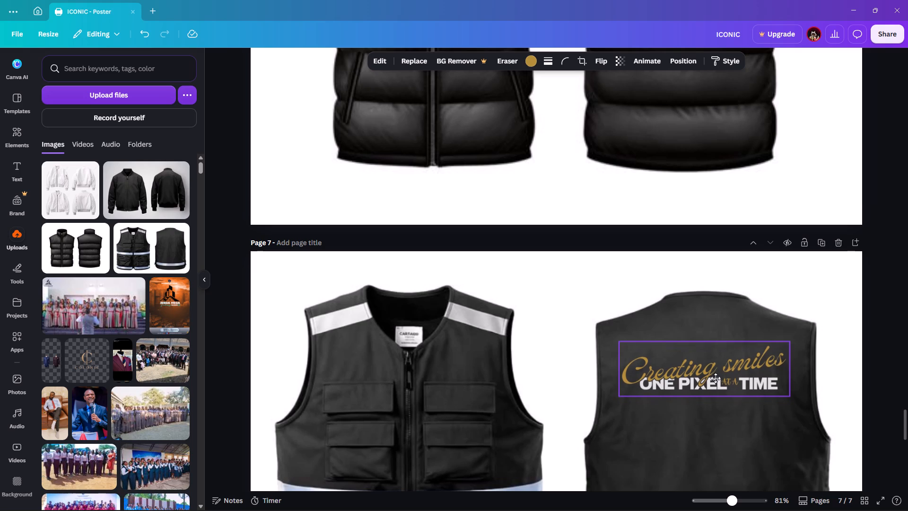
left_click_drag(716, 378, 716, 375)
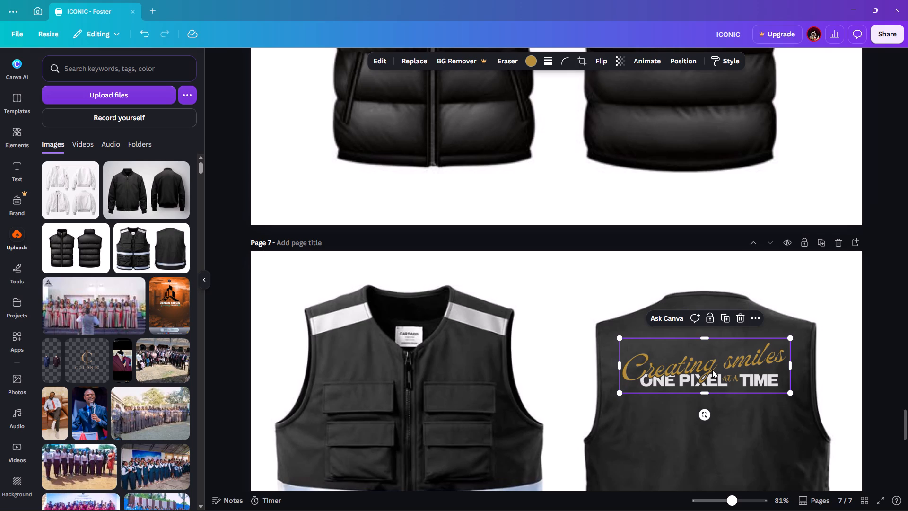
Copy the white ICONIC CREW lettering with brown outline from page 1 and paste it onto the utility vest page, page 7.
scroll(712, 370, "up", 6)
scroll(685, 335, "up", 20)
scroll(685, 335, "up", 3)
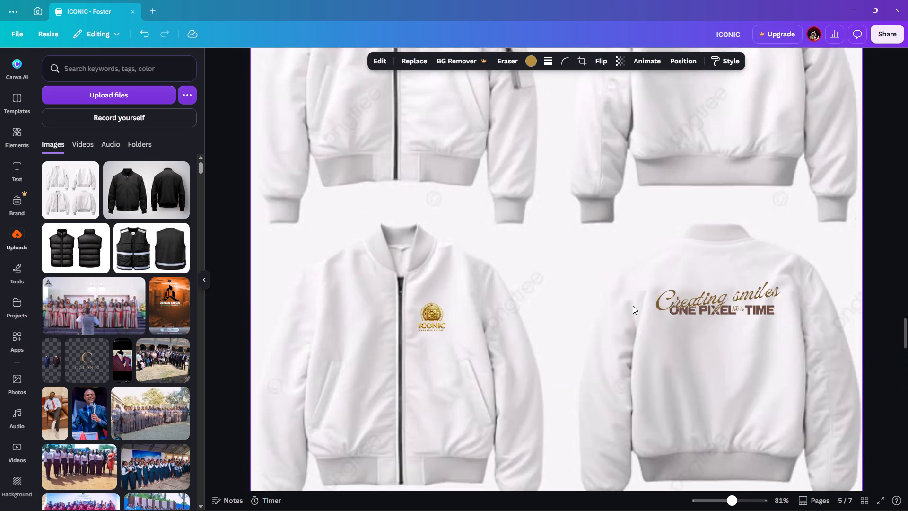
scroll(633, 306, "up", 19)
scroll(632, 306, "up", 12)
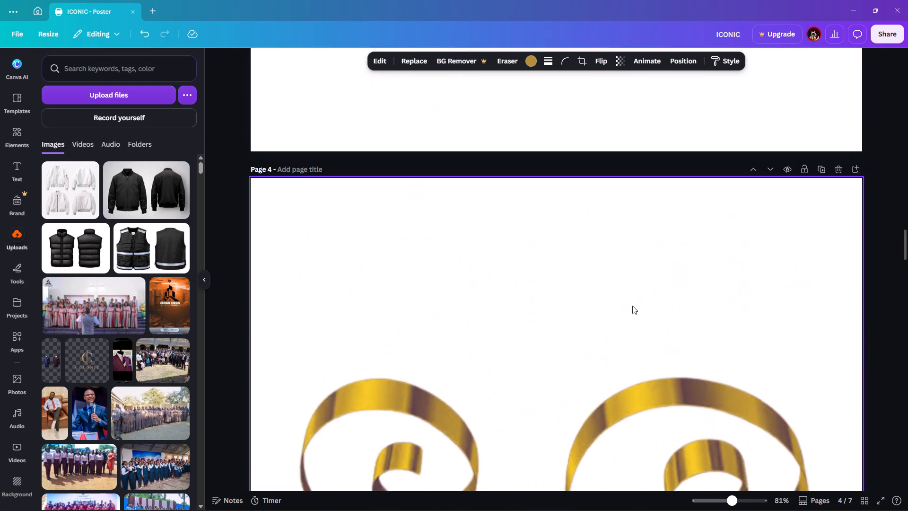
scroll(632, 306, "up", 20)
scroll(632, 306, "up", 20)
scroll(632, 306, "up", 18)
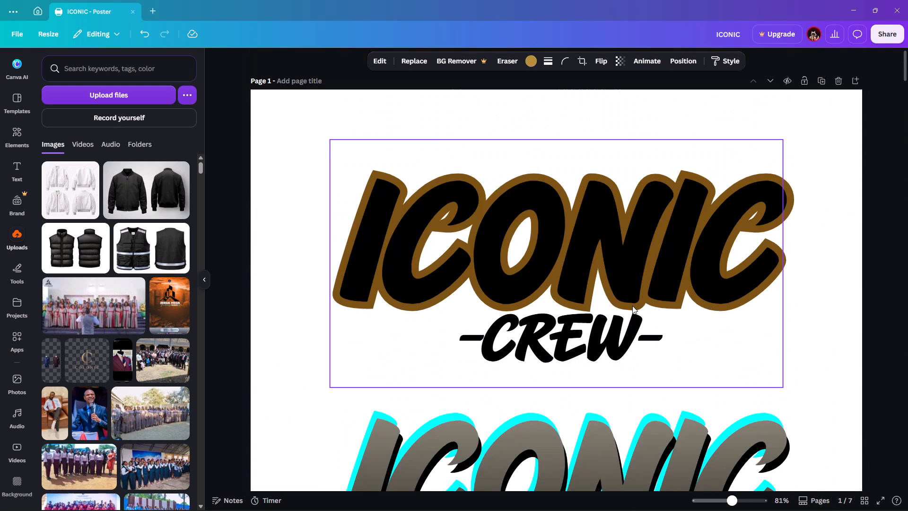
scroll(632, 306, "up", 15)
scroll(632, 306, "down", 4)
scroll(632, 306, "up", 4)
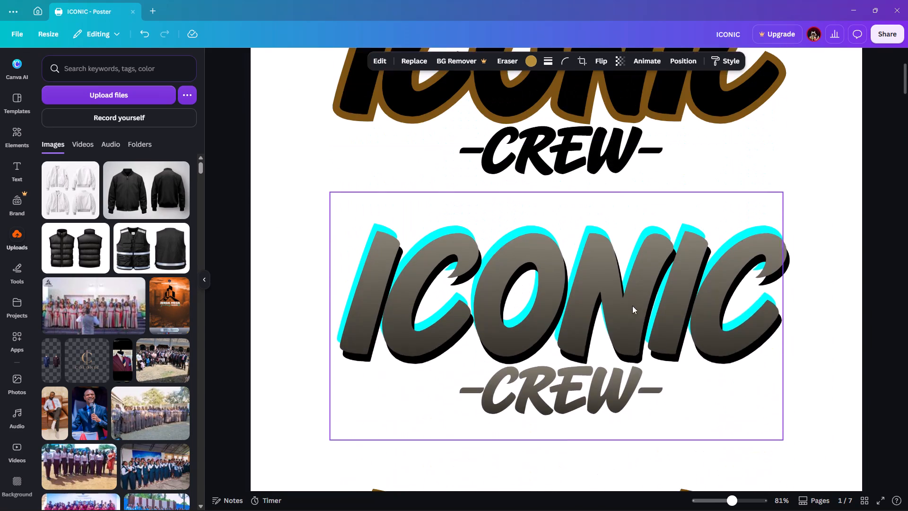
scroll(632, 306, "up", 2)
scroll(632, 306, "down", 5)
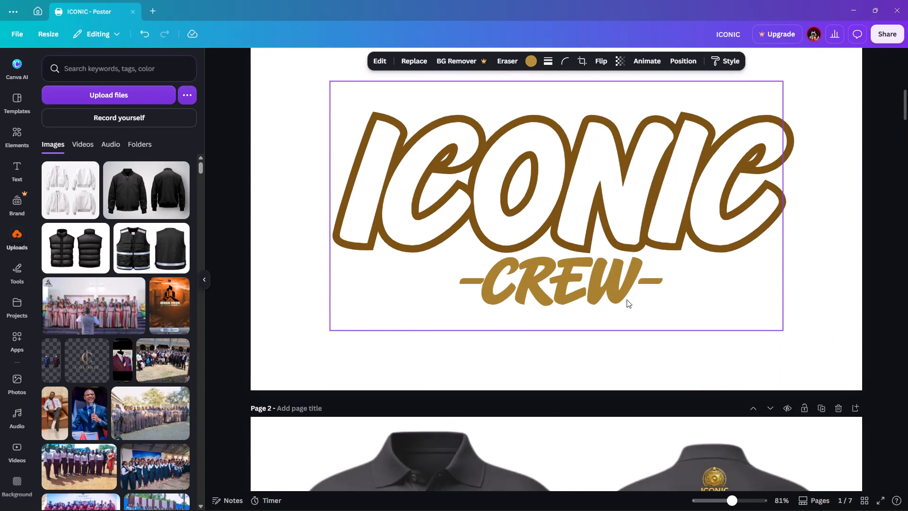
scroll(627, 300, "up", 1)
left_click(627, 300)
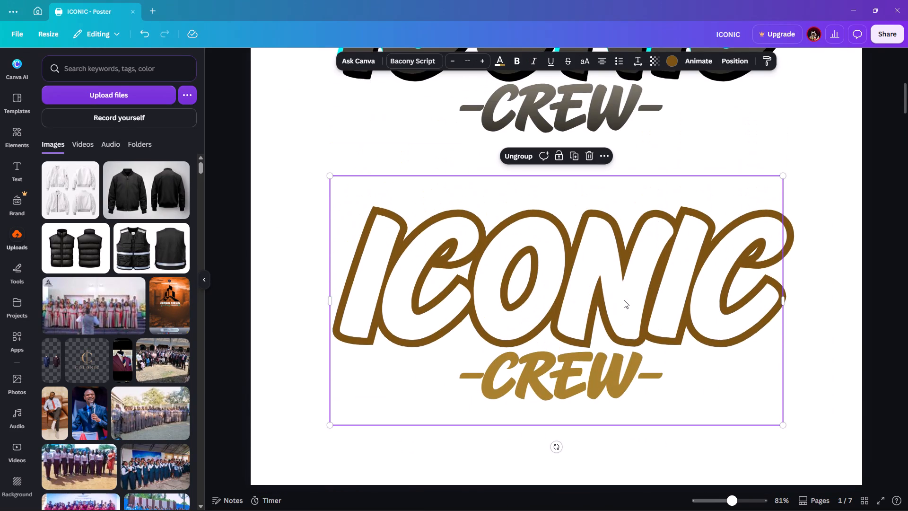
key("ctrl+c")
scroll(623, 301, "down", 7)
scroll(622, 314, "down", 17)
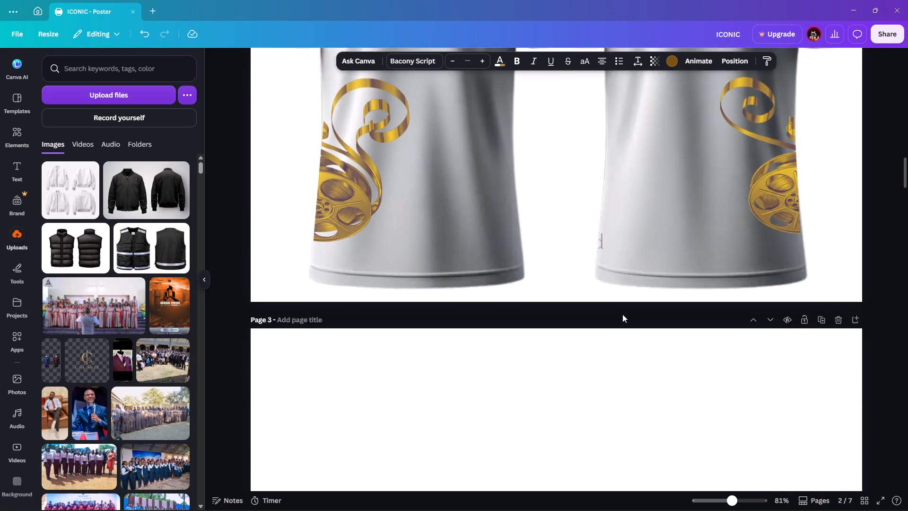
scroll(622, 314, "down", 13)
scroll(622, 314, "down", 20)
scroll(622, 314, "down", 1)
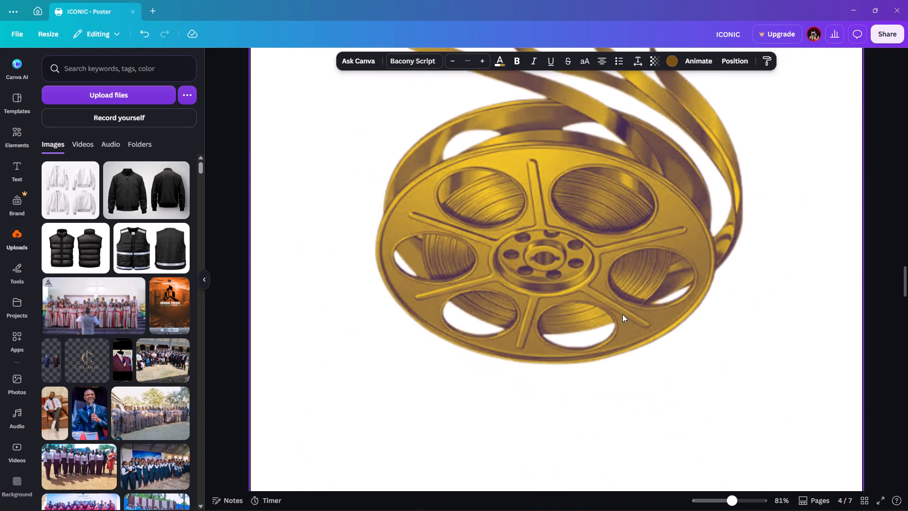
scroll(622, 314, "down", 20)
scroll(622, 314, "down", 19)
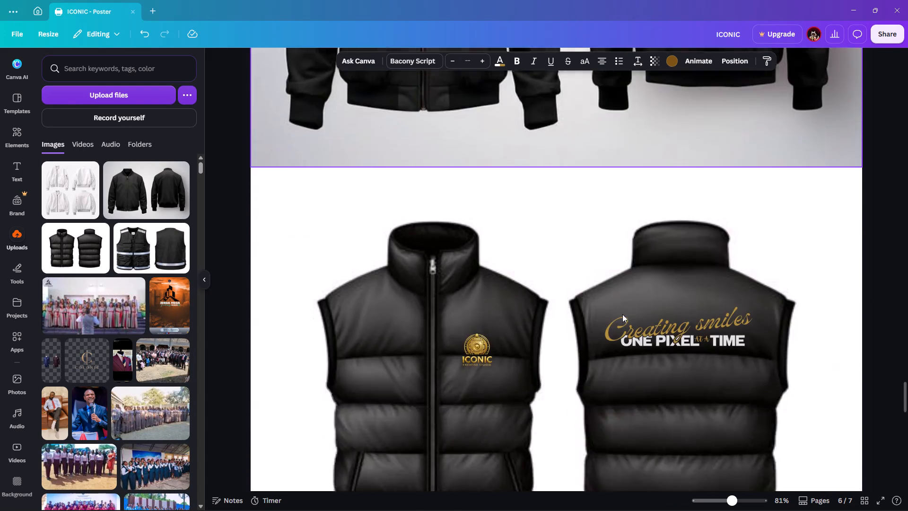
scroll(622, 314, "down", 12)
scroll(622, 314, "up", 6)
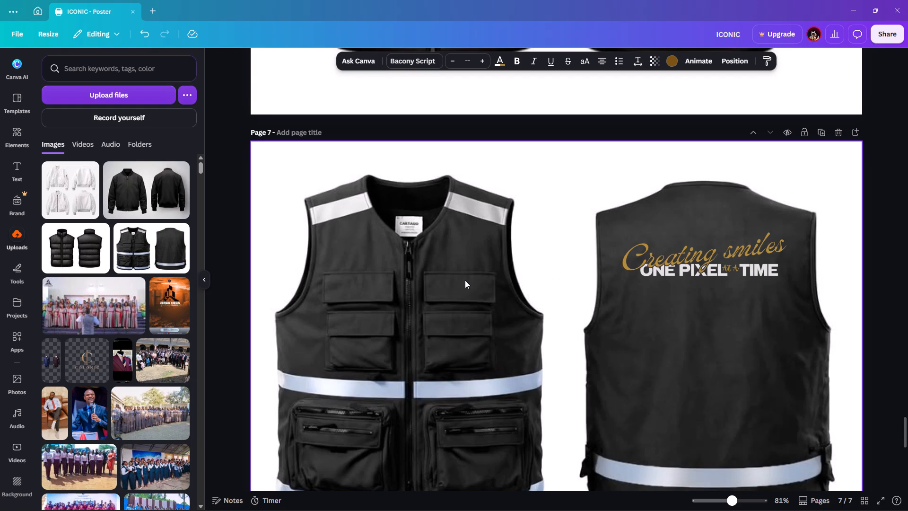
key("ctrl+v")
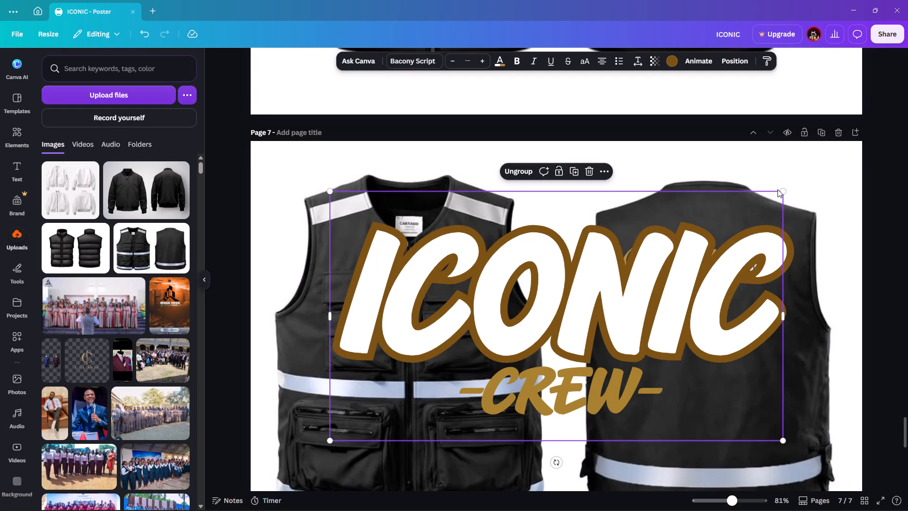
Shrink the pasted ICONIC CREW lettering proportionally and move it to the vest front's chest, beside the zip under the reflective shoulder stripe.
left_click_drag(784, 191, 499, 326)
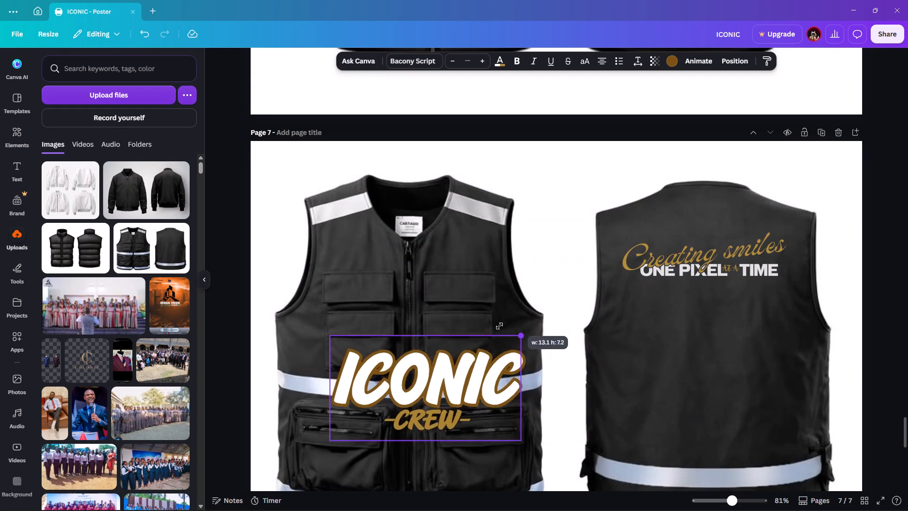
left_click_drag(499, 326, 416, 375)
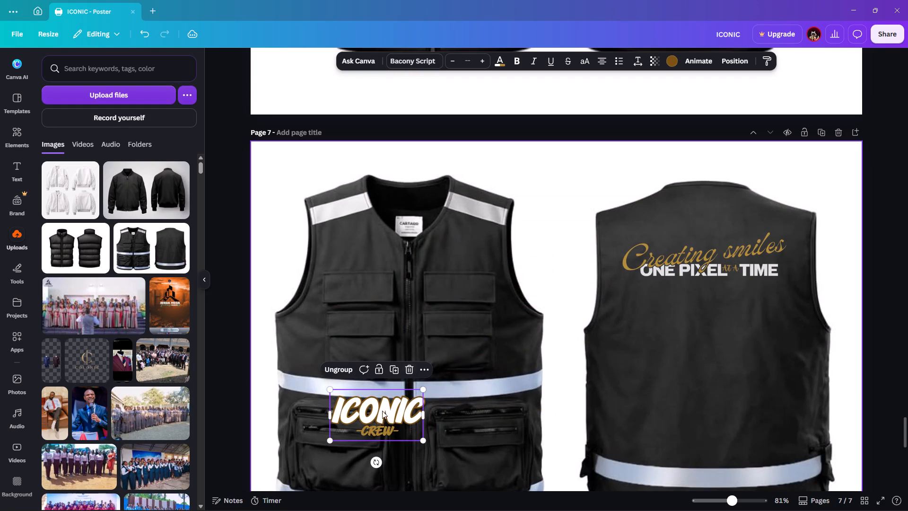
left_click_drag(379, 421, 467, 264)
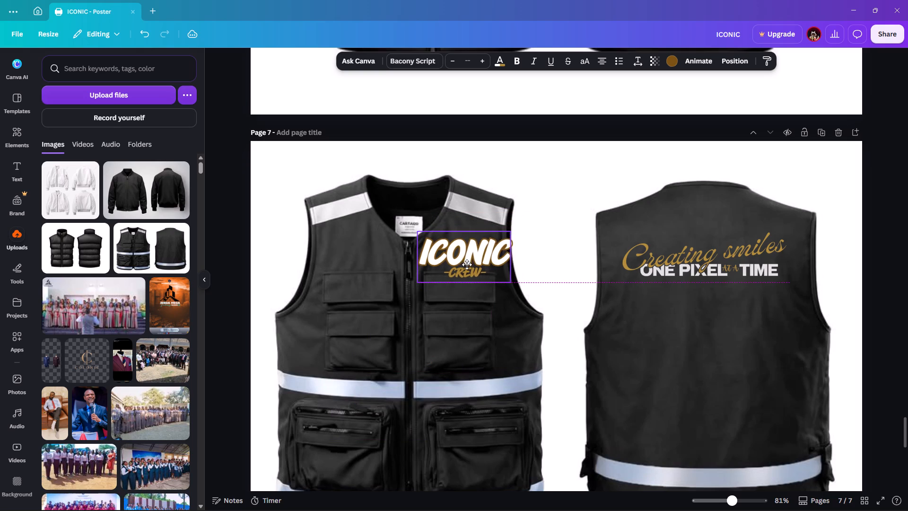
left_click_drag(467, 264, 466, 269)
left_click_drag(509, 240, 506, 242)
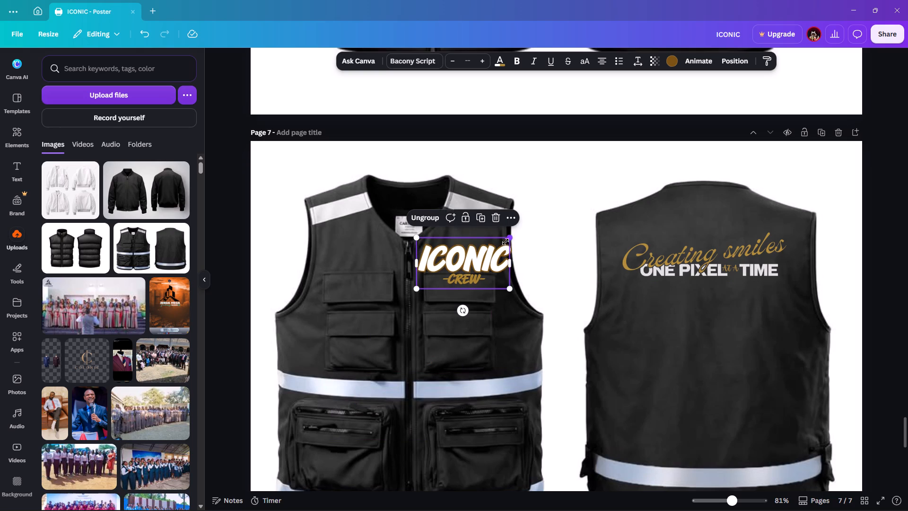
left_click_drag(506, 242, 492, 256)
left_click_drag(464, 269, 466, 263)
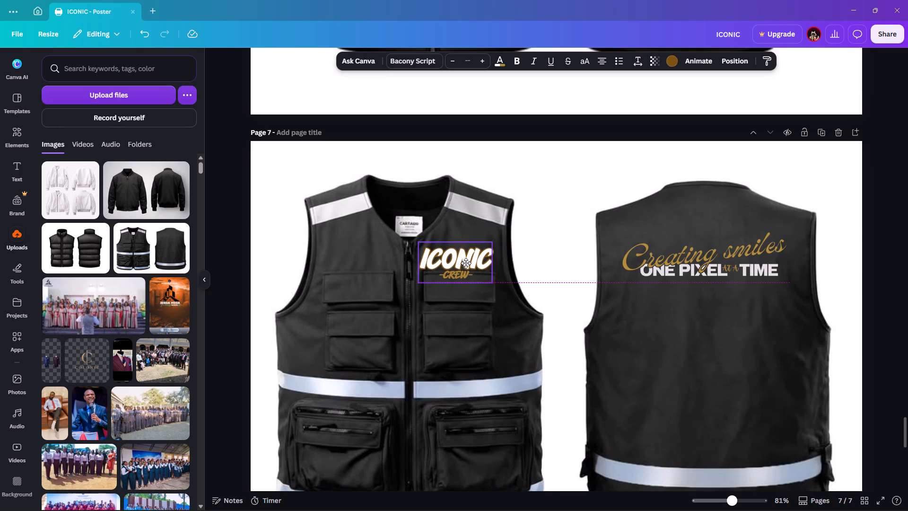
left_click_drag(466, 263, 470, 264)
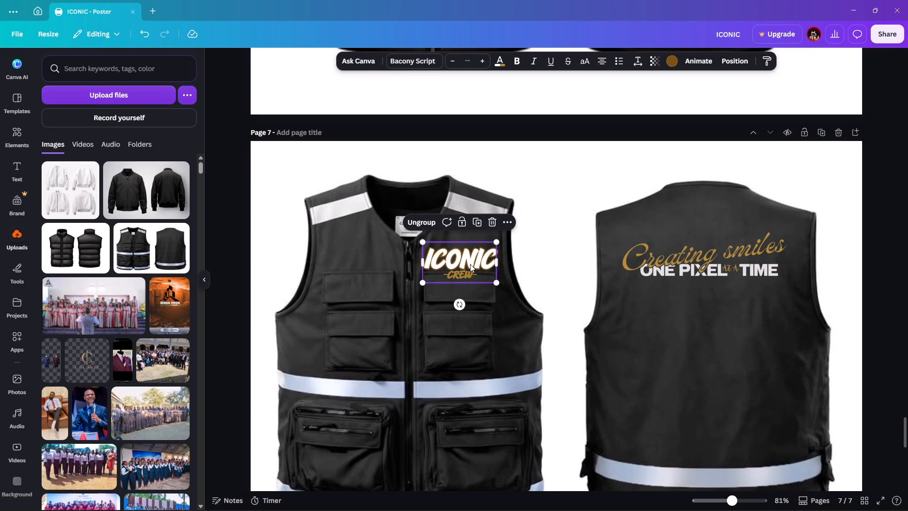
Shrink the ICONIC CREW lettering further and centre it on the upper chest pocket flap on the same side of the zip.
left_click_drag(495, 244, 484, 250)
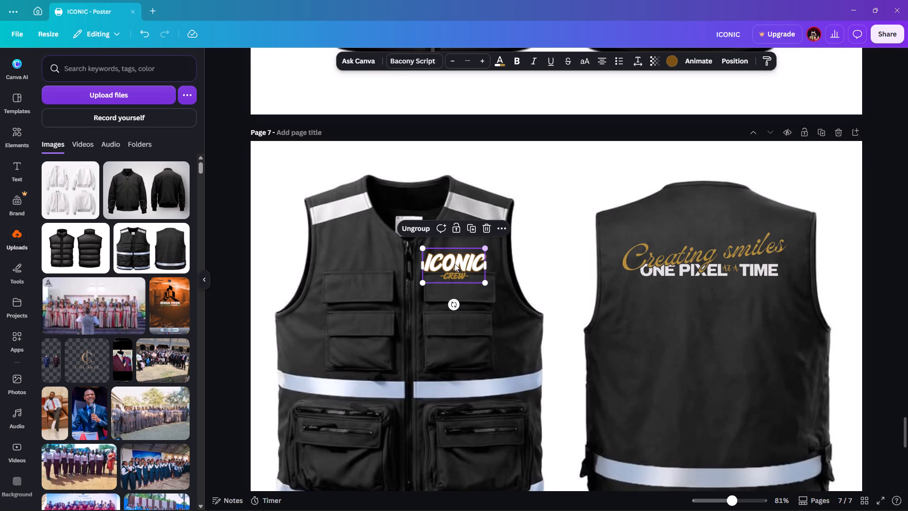
left_click_drag(454, 263, 459, 284)
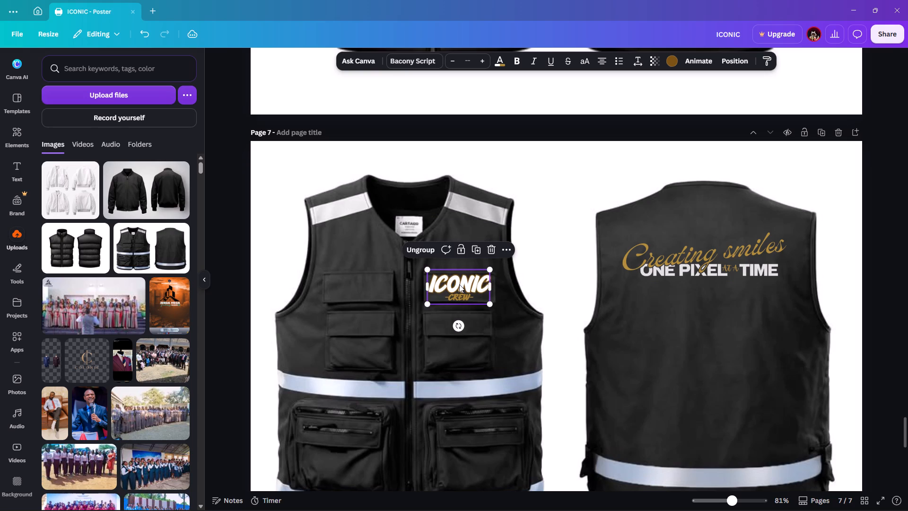
left_click_drag(489, 273, 480, 279)
left_click_drag(458, 287, 458, 288)
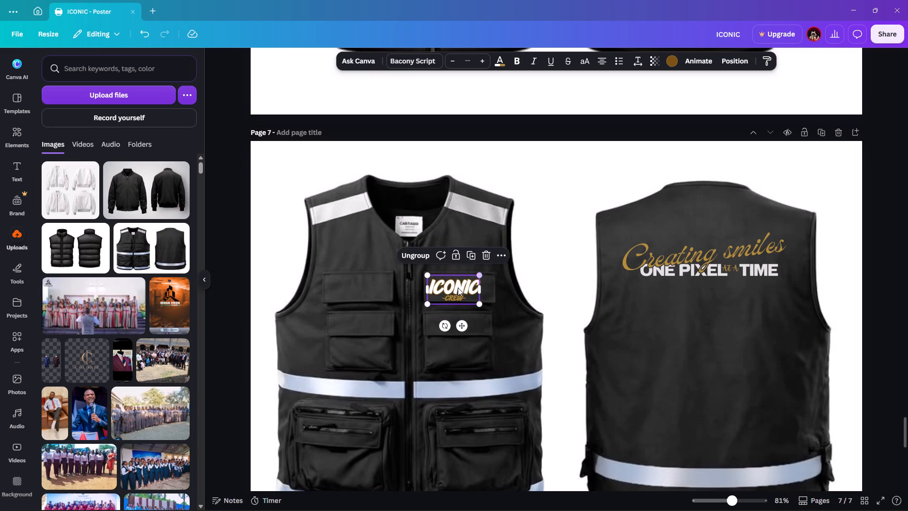
left_click_drag(458, 288, 463, 284)
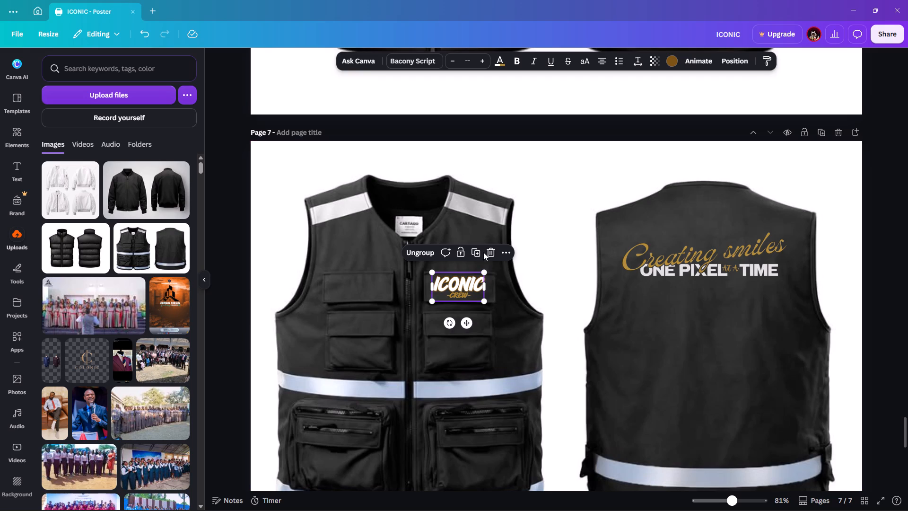
left_click(489, 224)
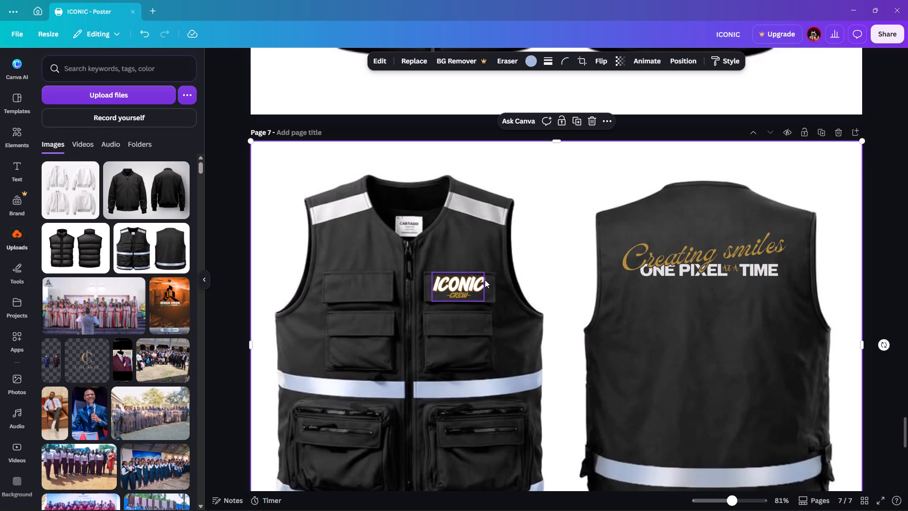
Insert the uploaded transparent gold ICONIC logo onto page 7 and move it onto the utility vest's back.
scroll(486, 280, "down", 14)
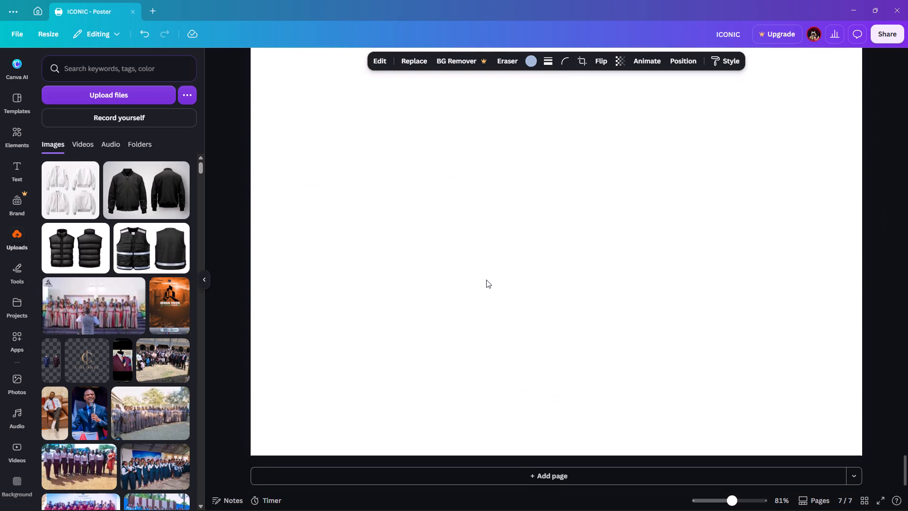
scroll(486, 280, "up", 14)
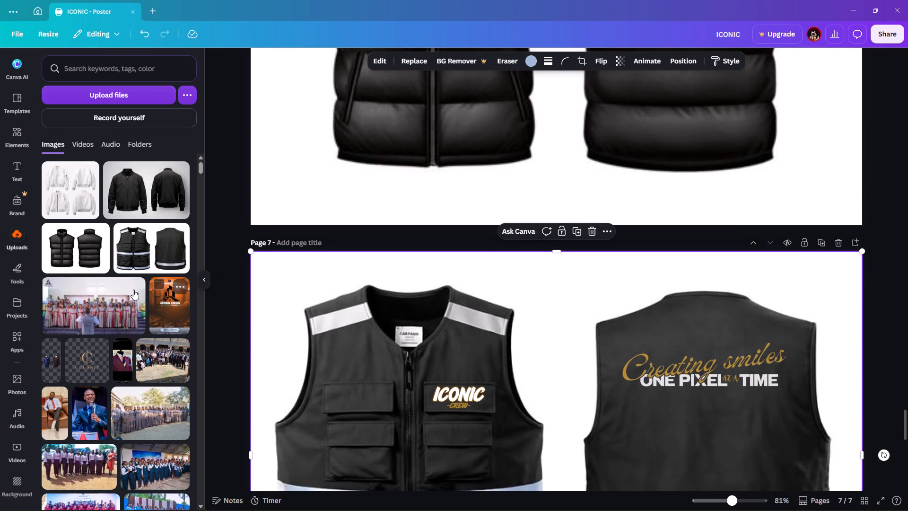
scroll(133, 290, "down", 7)
left_click(56, 337)
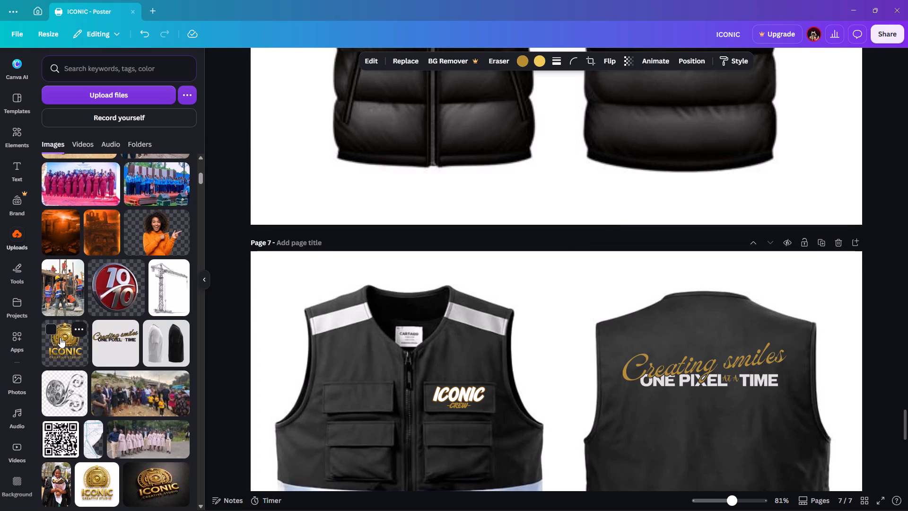
scroll(479, 287, "up", 2)
scroll(479, 286, "down", 9)
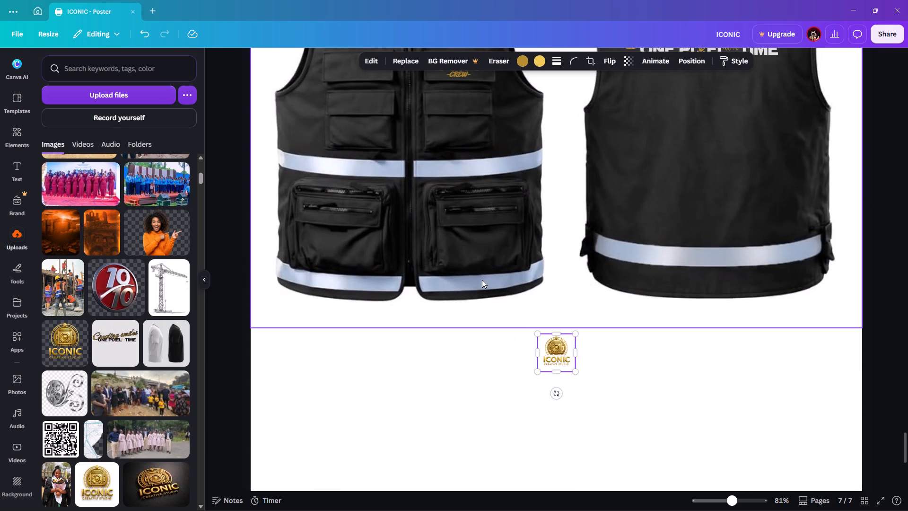
left_click_drag(553, 354, 653, 175)
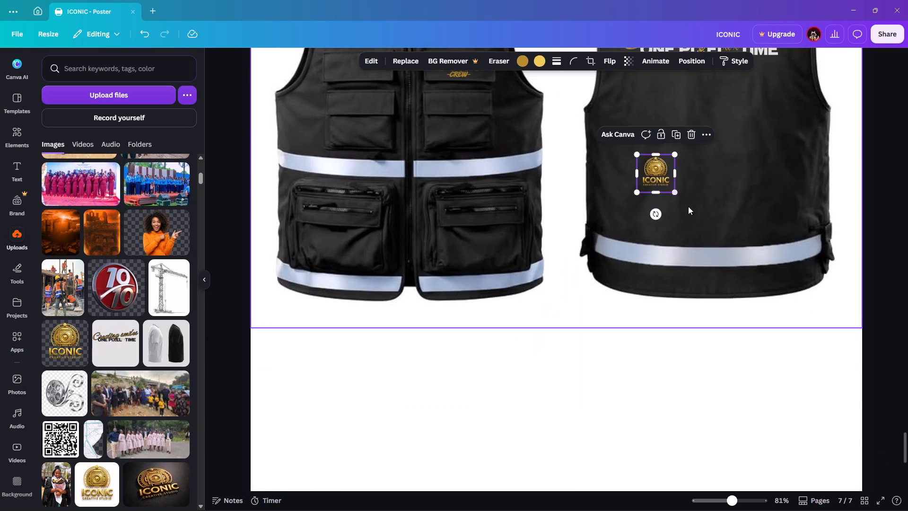
Position the gold ICONIC logo just below the vest's back neckline, centred above the tagline.
scroll(696, 212, "up", 5)
left_click_drag(658, 409, 699, 290)
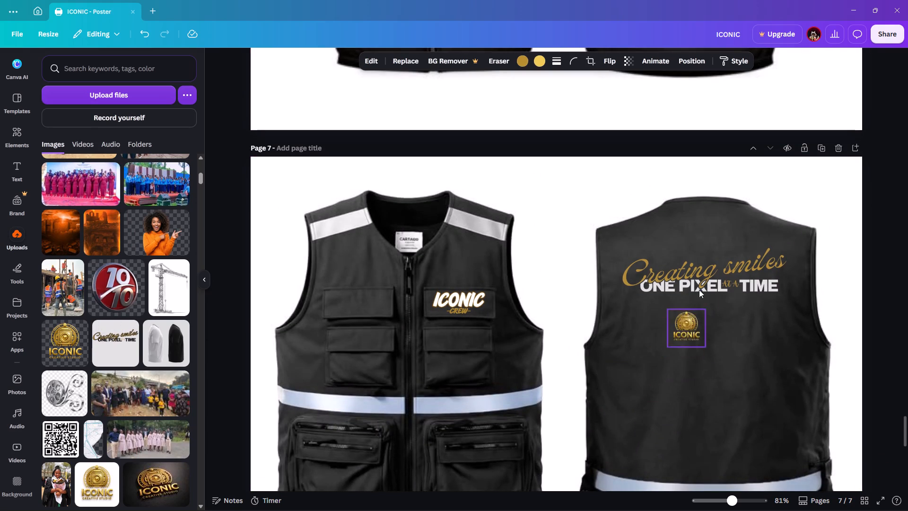
left_click_drag(699, 290, 705, 228)
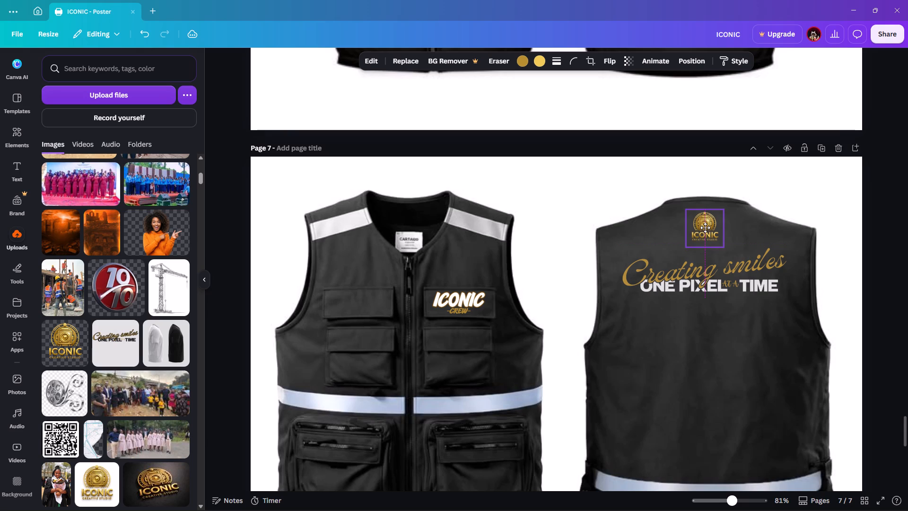
left_click_drag(705, 228, 706, 231)
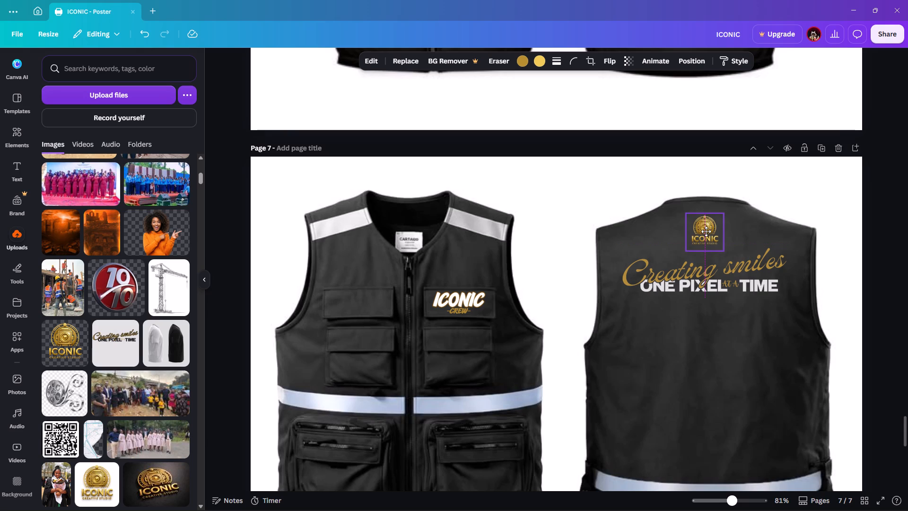
left_click_drag(706, 231, 706, 227)
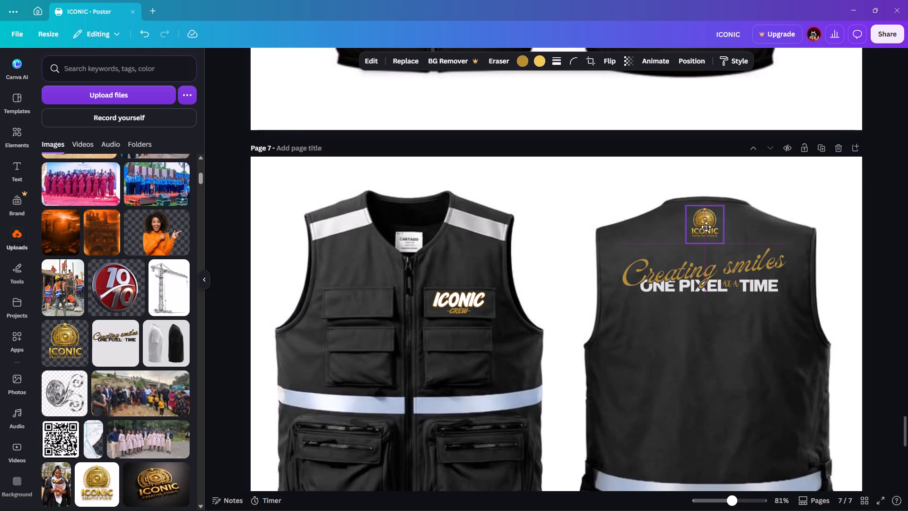
left_click_drag(706, 227, 706, 226)
left_click(787, 216)
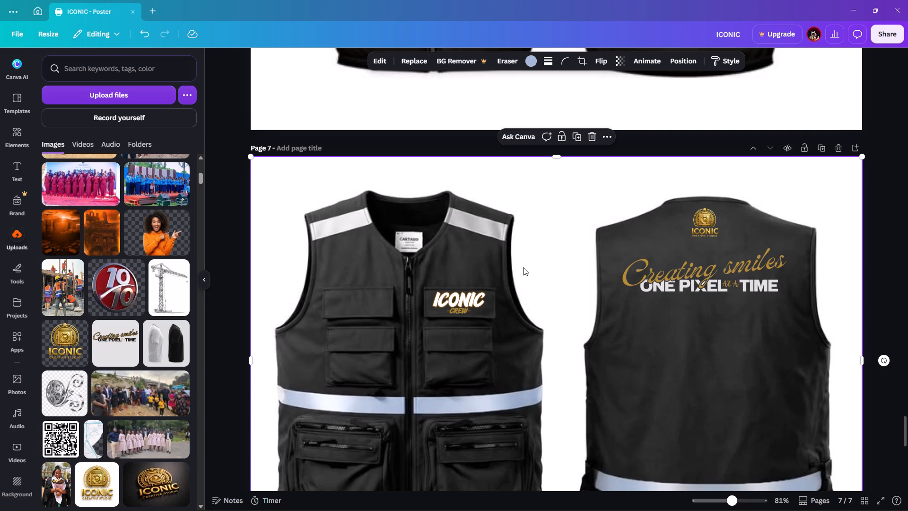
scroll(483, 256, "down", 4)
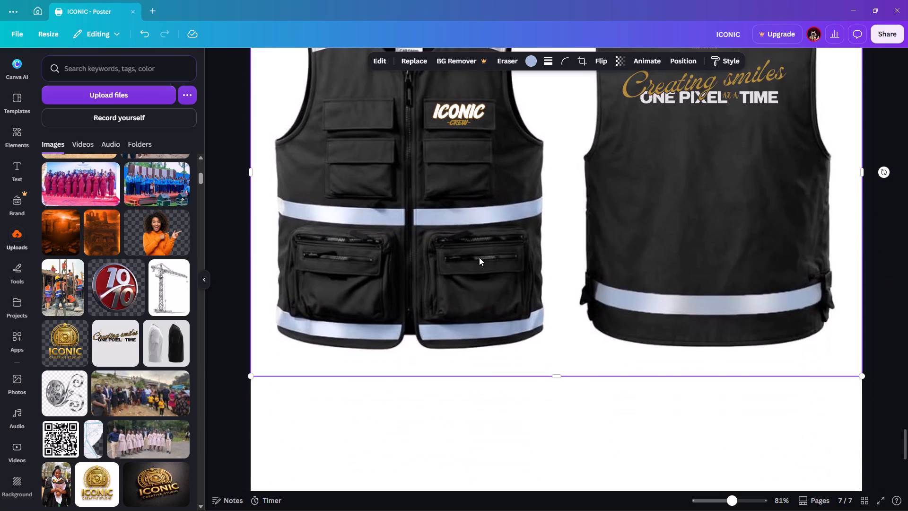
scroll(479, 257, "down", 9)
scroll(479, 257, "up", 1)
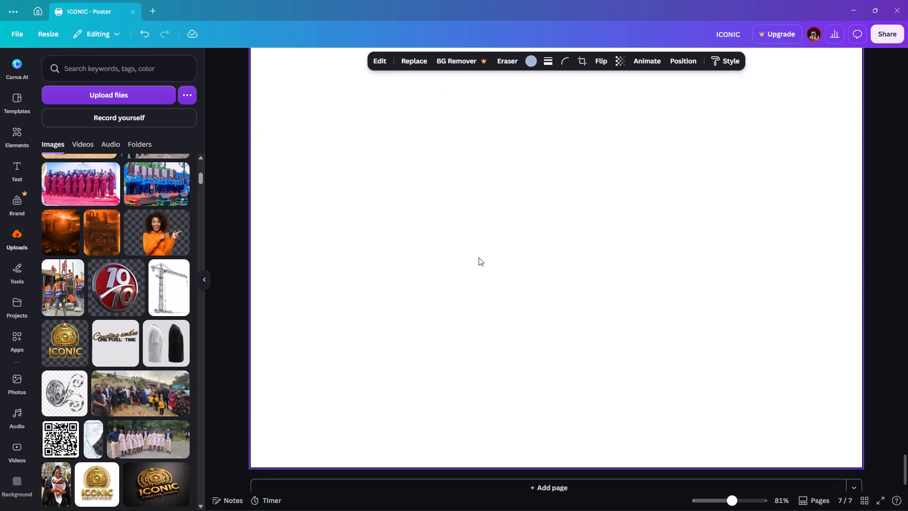
Switch to Pinterest in Brave, return to the puffy jacket mockup results, and open the plain black long-sleeved jacket pin showing front and back.
scroll(200, 270, "up", 6)
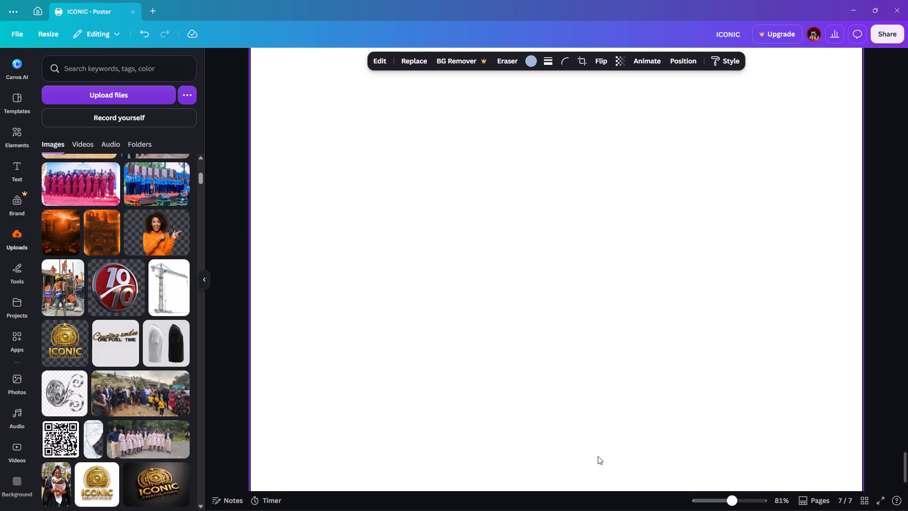
left_click(565, 502)
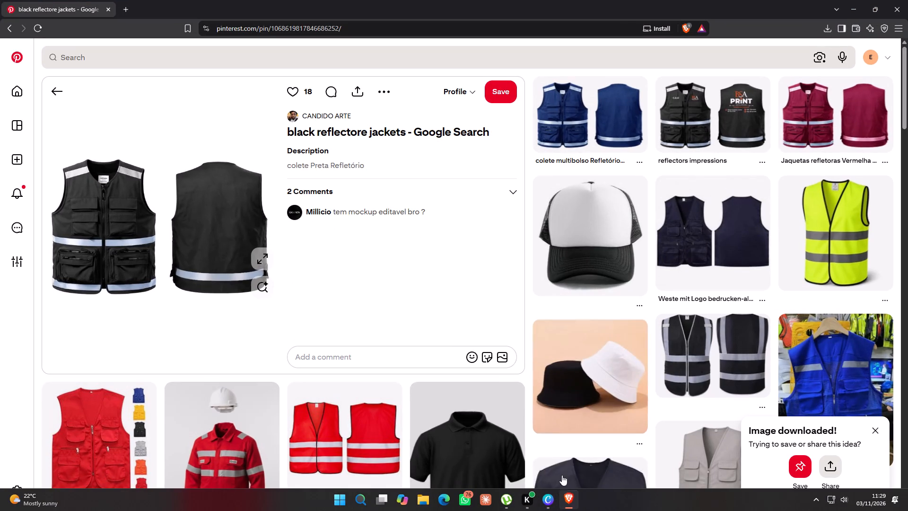
left_click(9, 29)
left_click(9, 29)
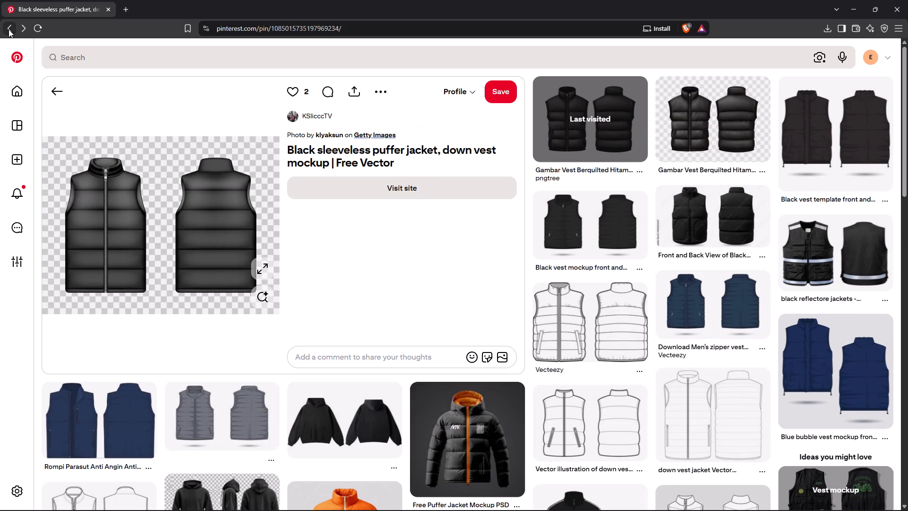
left_click(49, 89)
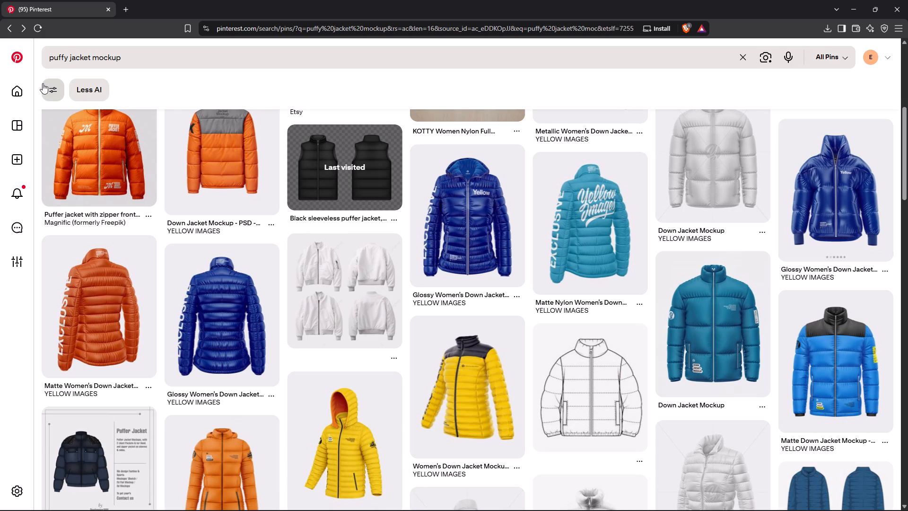
scroll(164, 201, "up", 7)
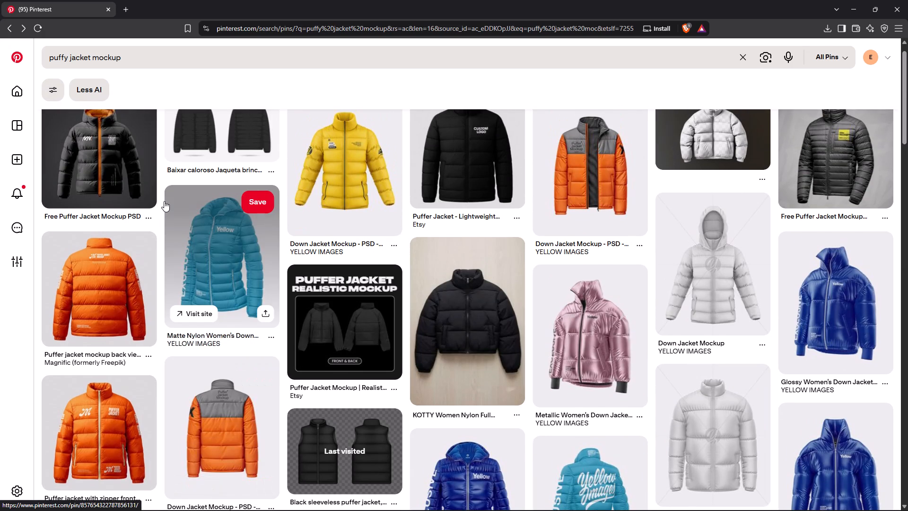
scroll(164, 201, "up", 5)
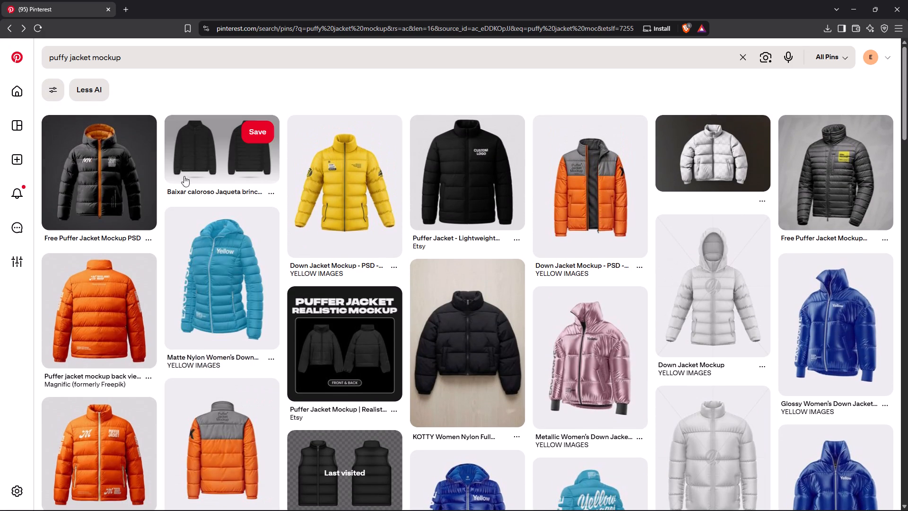
left_click(202, 145)
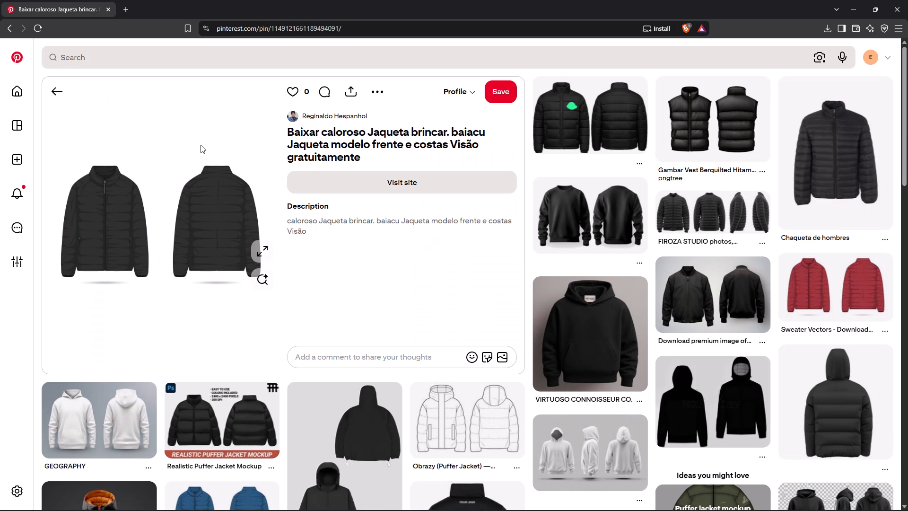
Browse the related pins below the black jacket for other front-and-back puffer jacket mockups.
scroll(205, 147, "down", 5)
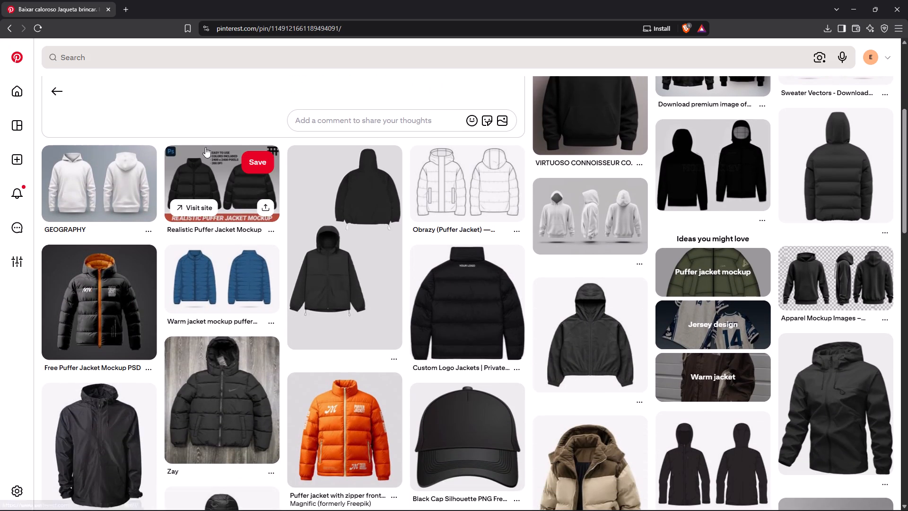
scroll(205, 147, "down", 5)
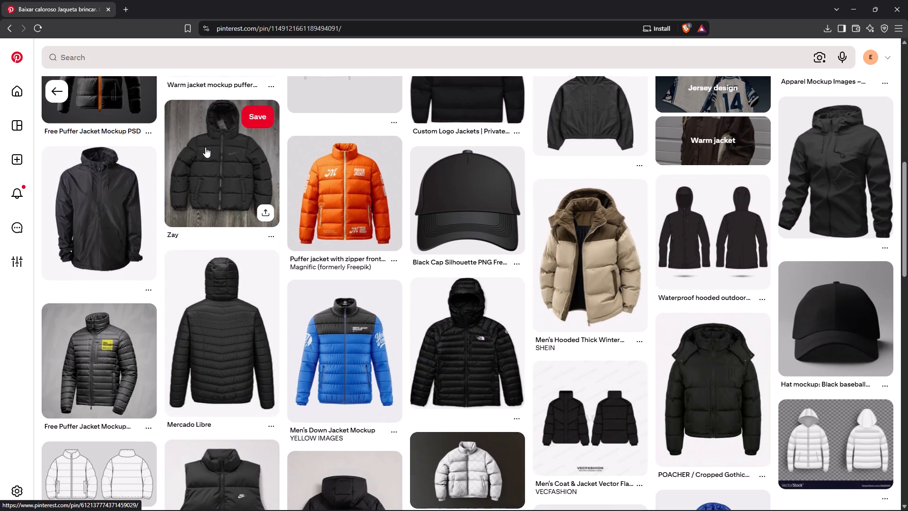
scroll(205, 147, "down", 5)
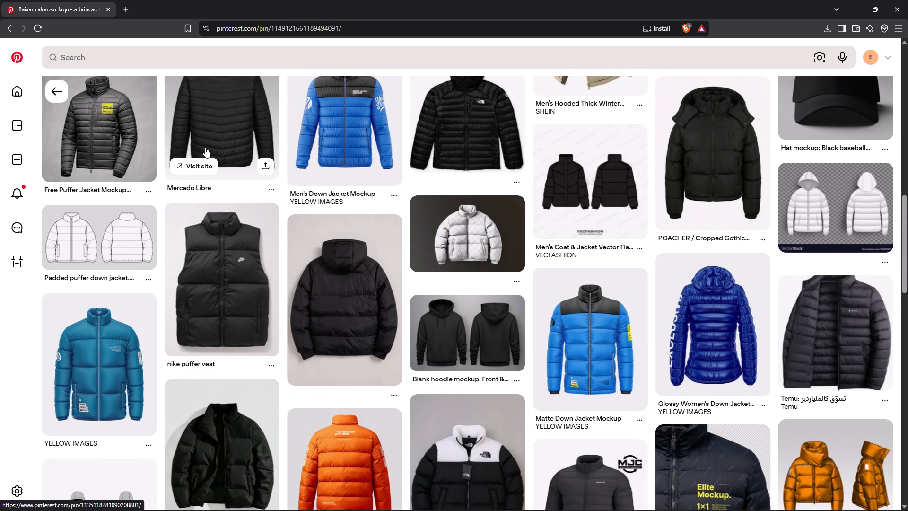
scroll(205, 147, "down", 1)
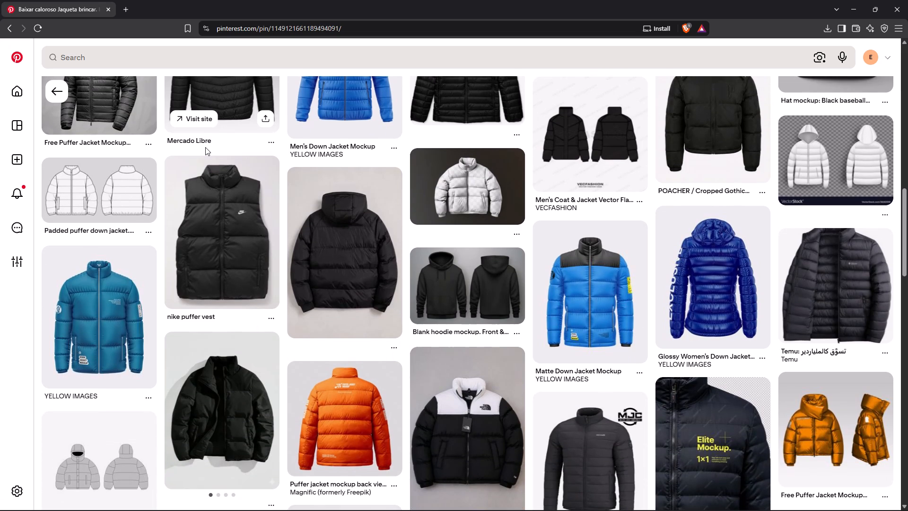
scroll(205, 147, "up", 10)
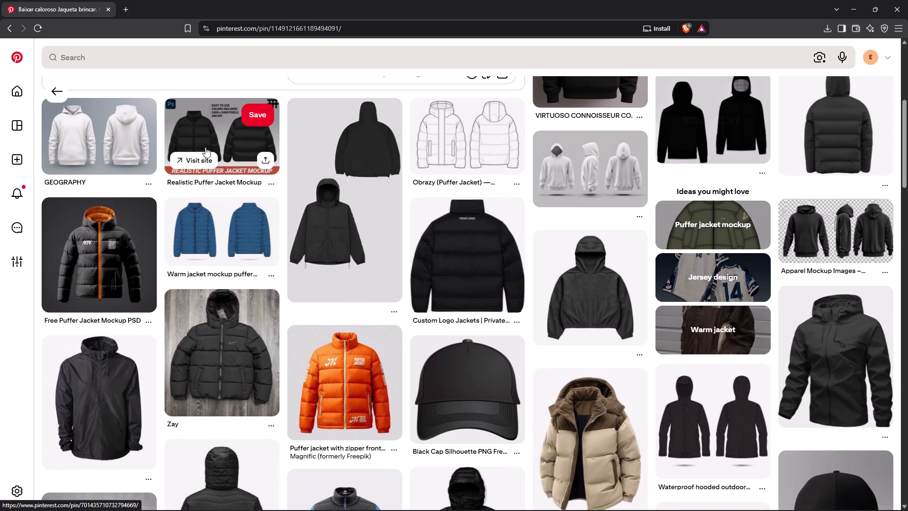
scroll(205, 147, "up", 1)
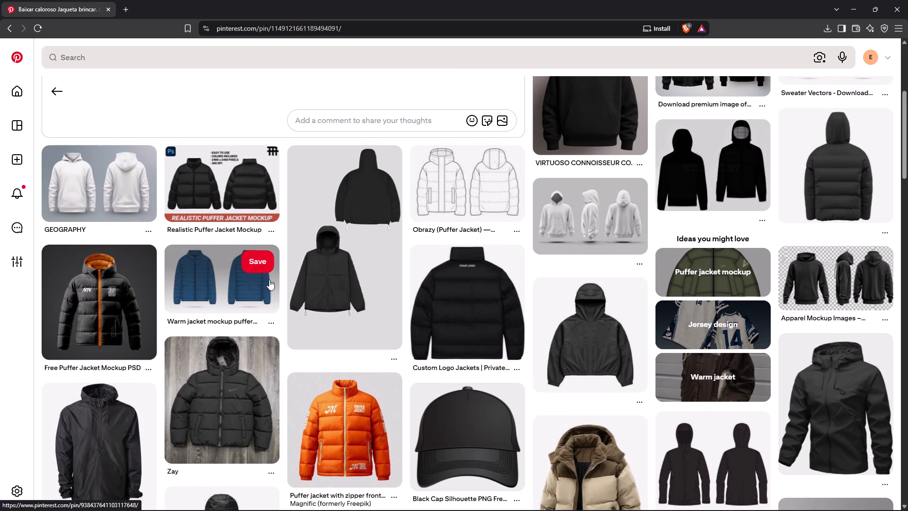
scroll(337, 265, "up", 2)
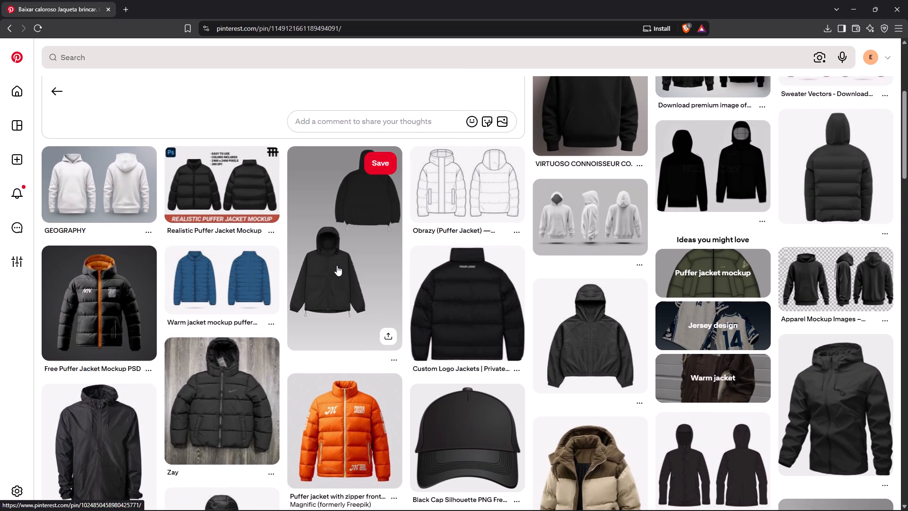
scroll(337, 265, "up", 12)
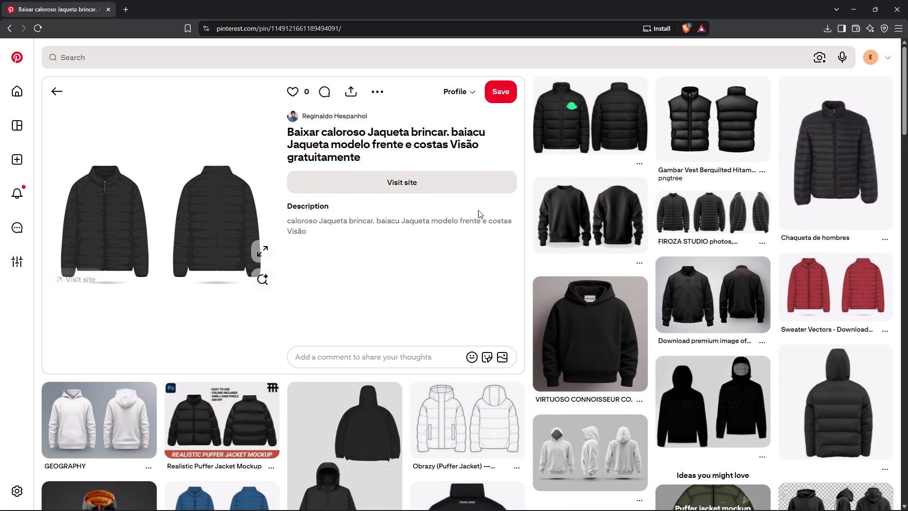
Download the pin's black front-and-back jacket image to the Downloads folder with the file name "puffy jako".
left_click(381, 91)
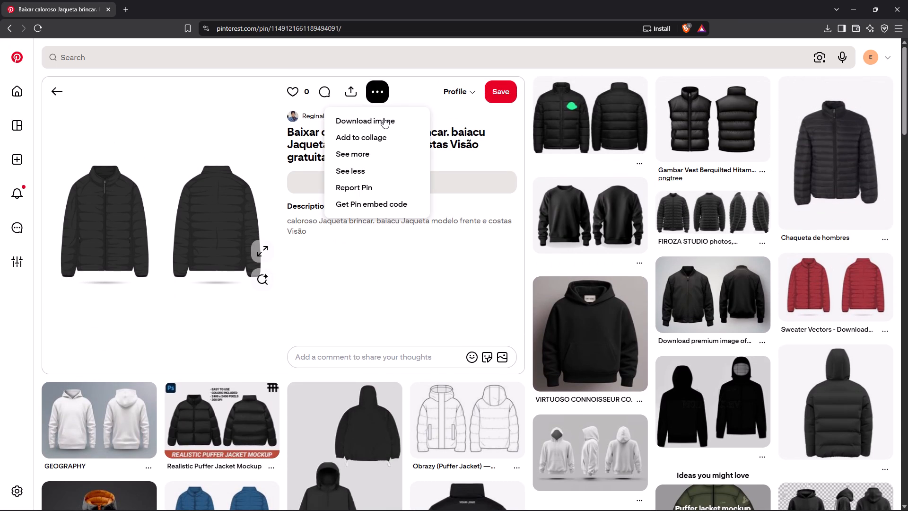
left_click(384, 118)
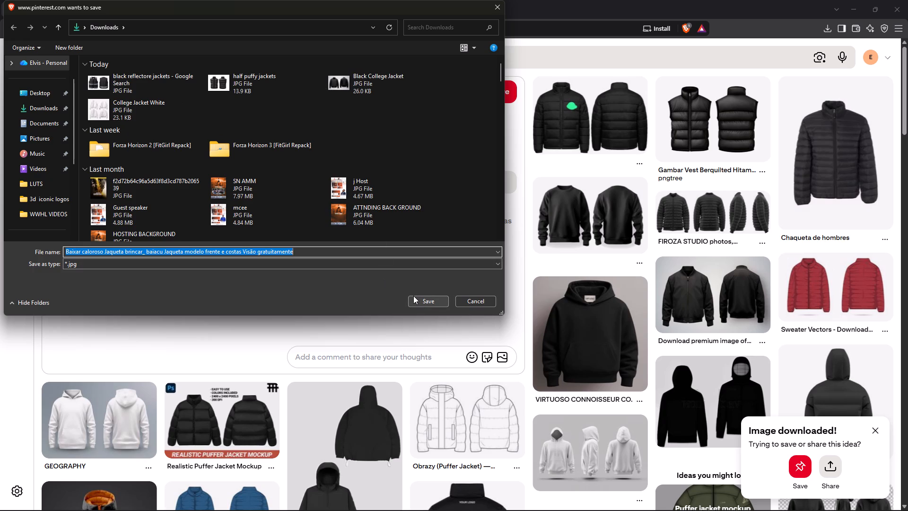
type("pu")
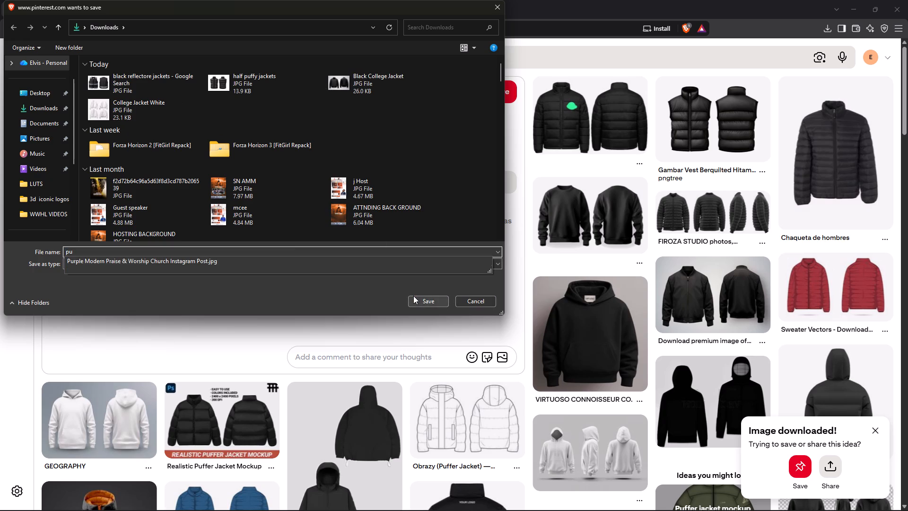
type("ffy")
key("space")
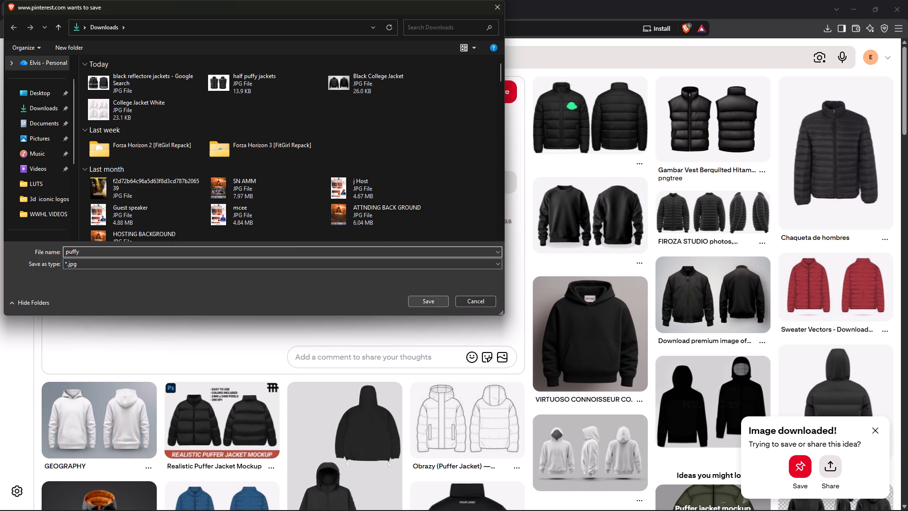
type("jako")
key("Return")
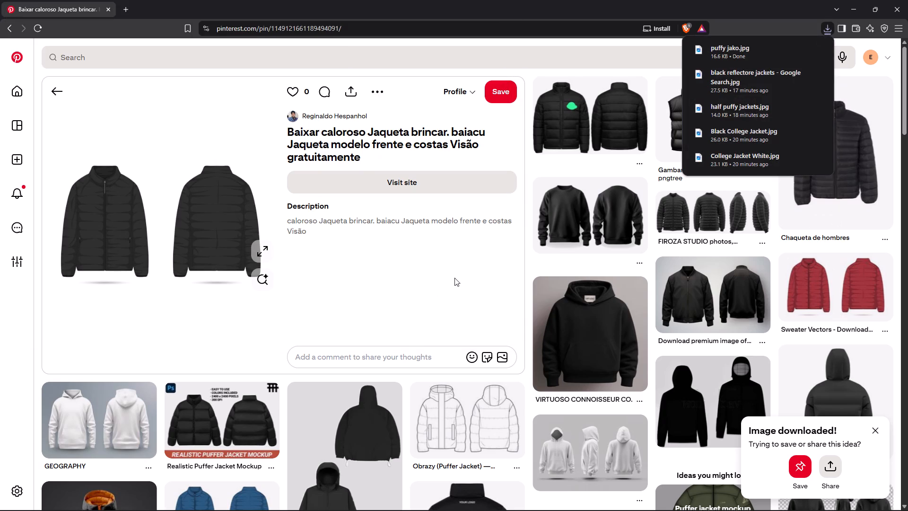
Browse the related pins below the downloaded black jacket for further blank jacket, hoodie and T-shirt mockup images.
scroll(474, 255, "down", 3)
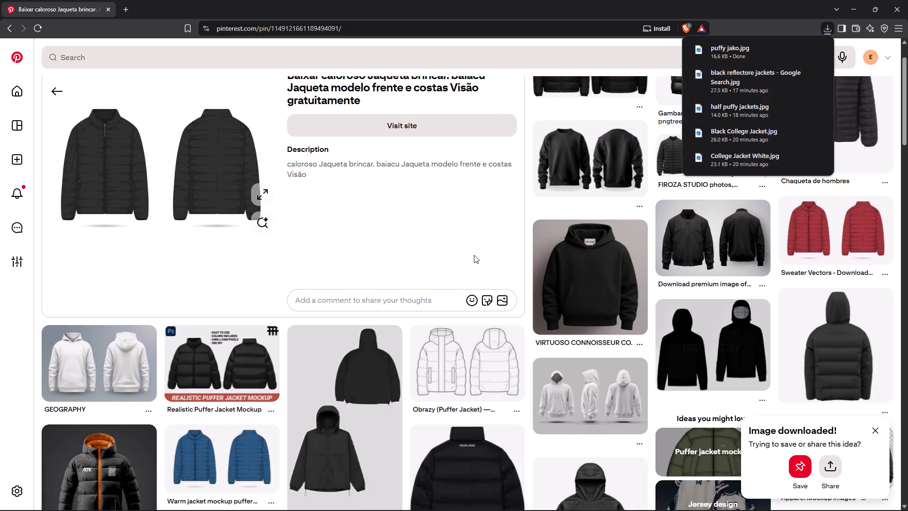
scroll(474, 255, "down", 4)
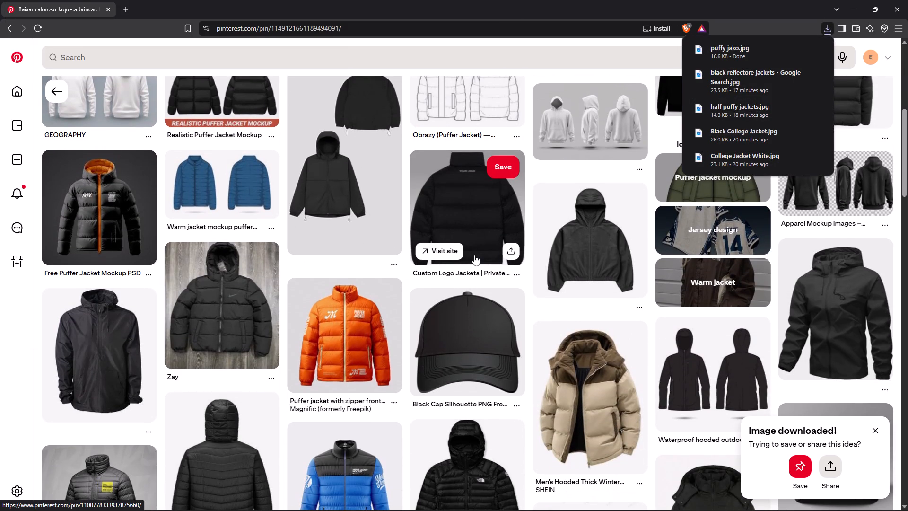
scroll(474, 255, "down", 1)
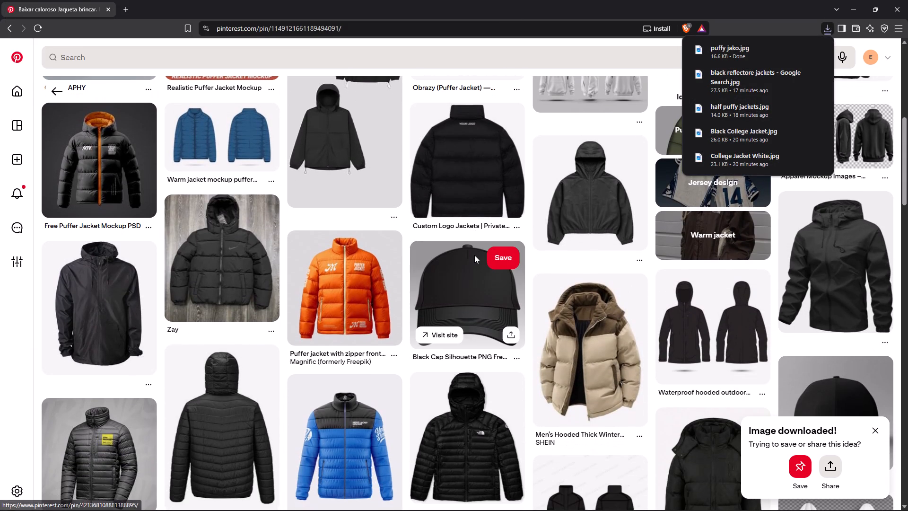
scroll(474, 255, "down", 3)
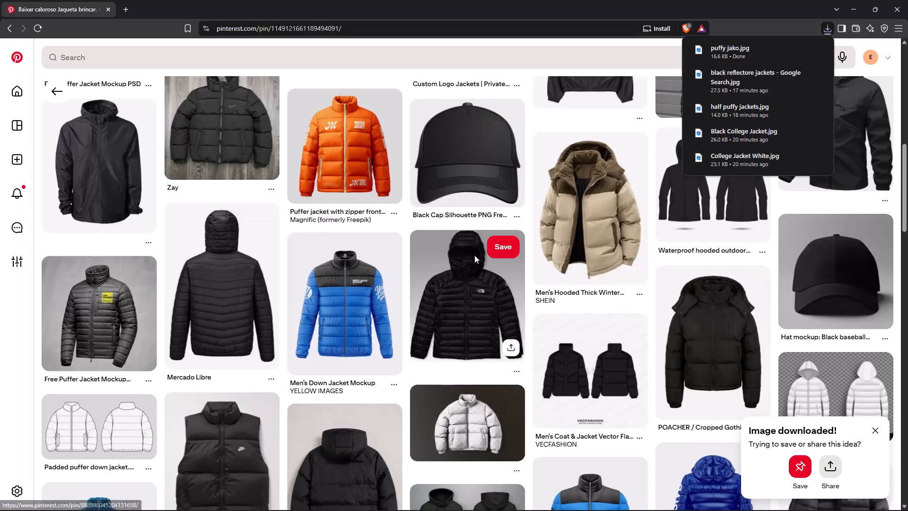
scroll(474, 255, "down", 7)
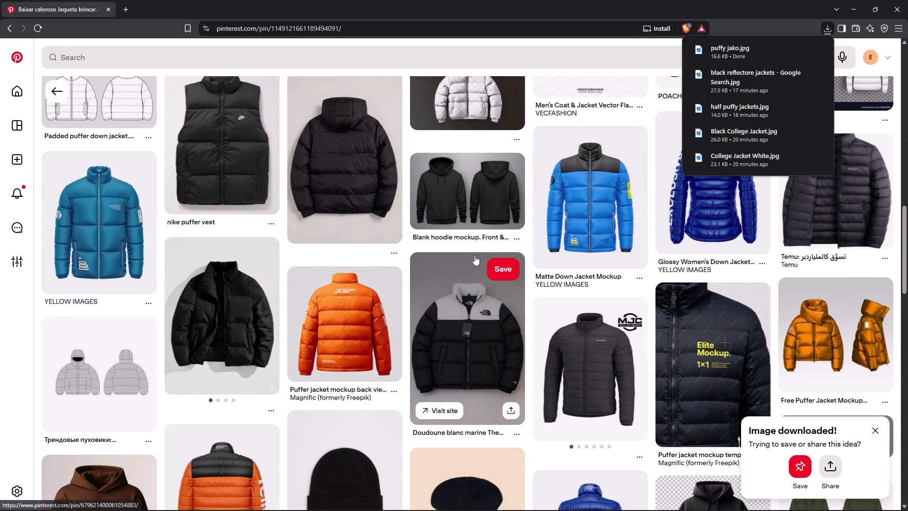
scroll(474, 255, "down", 4)
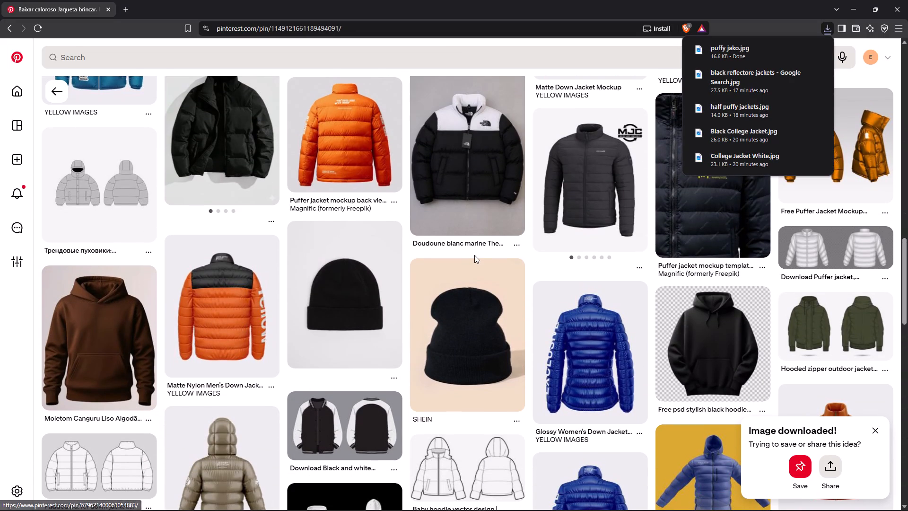
scroll(474, 255, "down", 13)
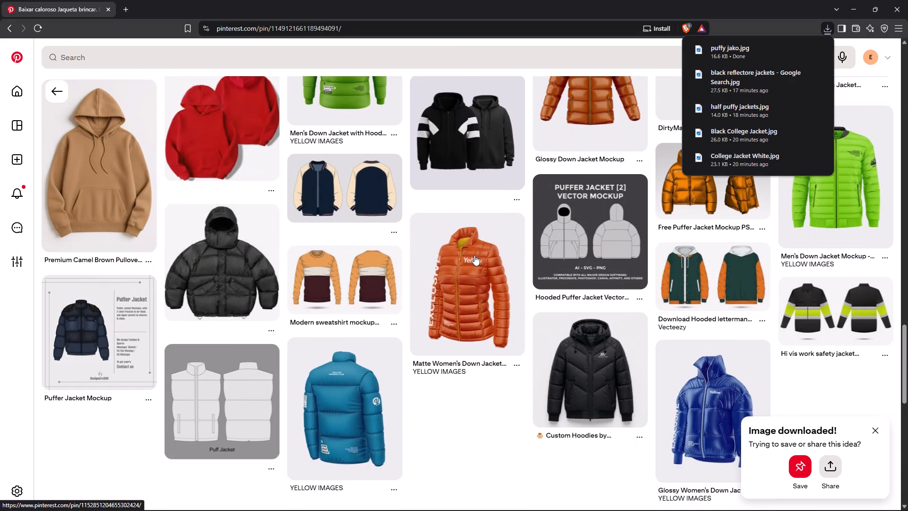
scroll(474, 255, "down", 10)
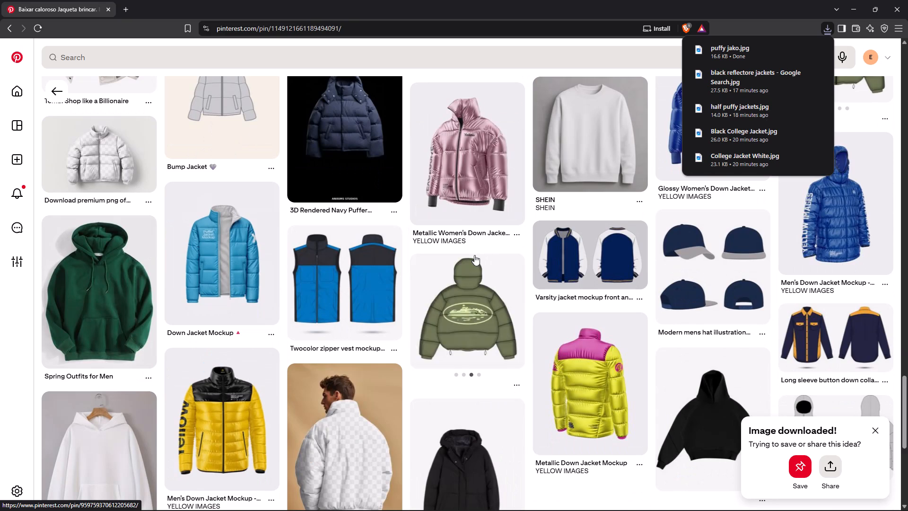
scroll(474, 255, "down", 3)
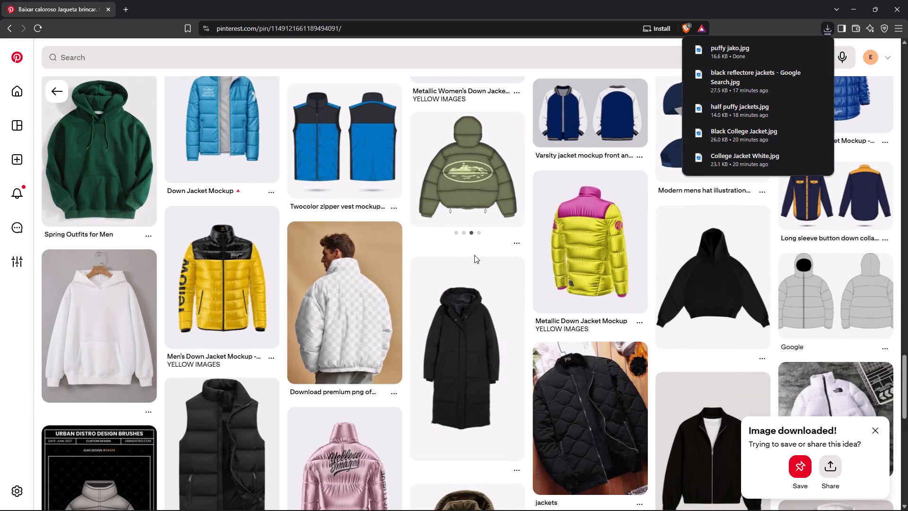
scroll(474, 255, "down", 1)
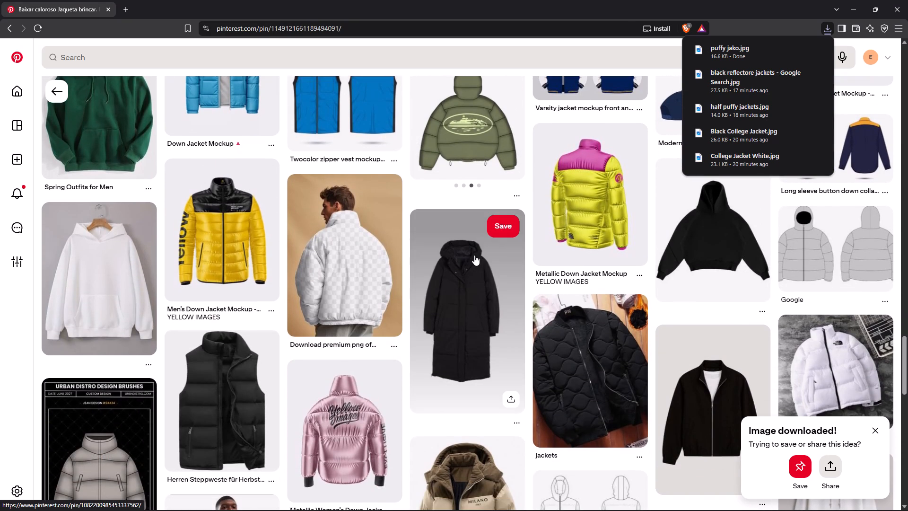
scroll(474, 255, "down", 1)
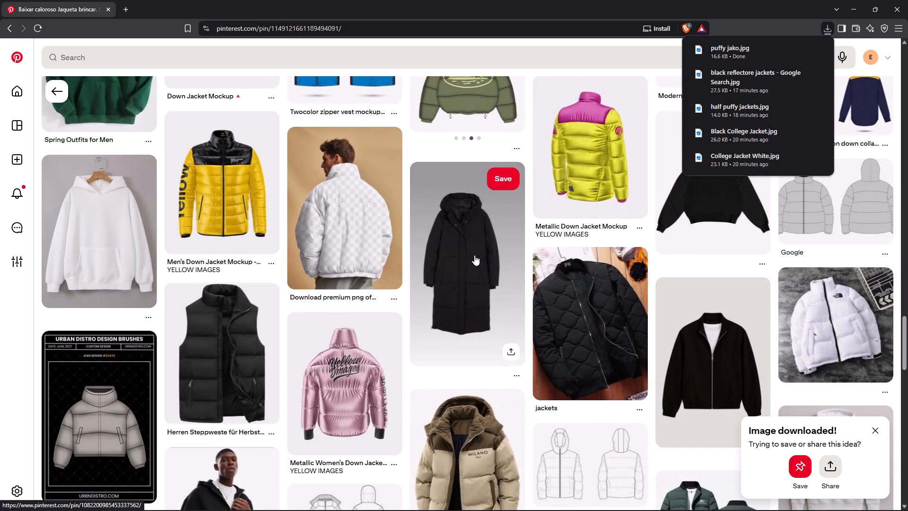
scroll(474, 255, "down", 3)
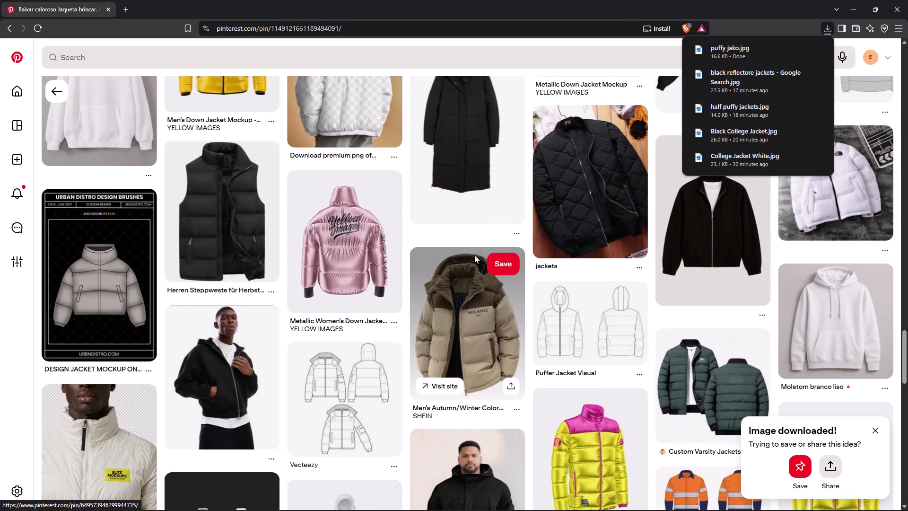
scroll(474, 255, "down", 2)
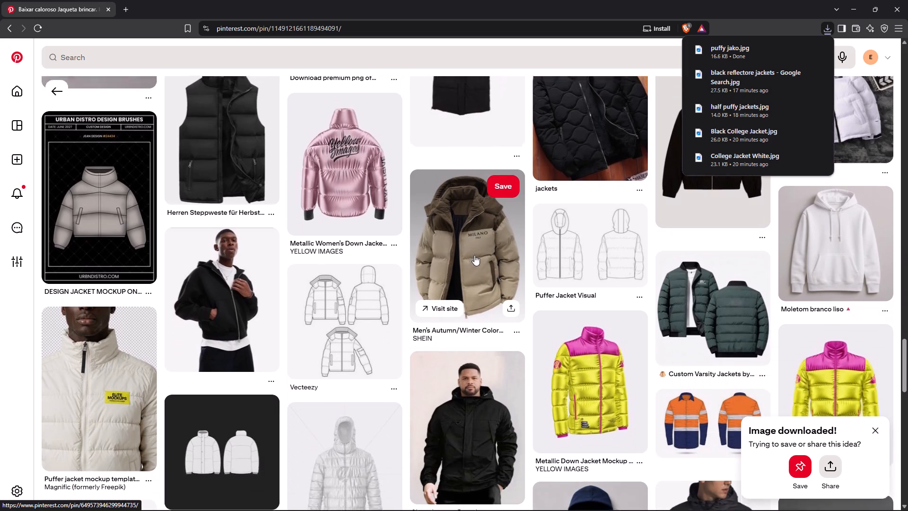
scroll(474, 255, "down", 1)
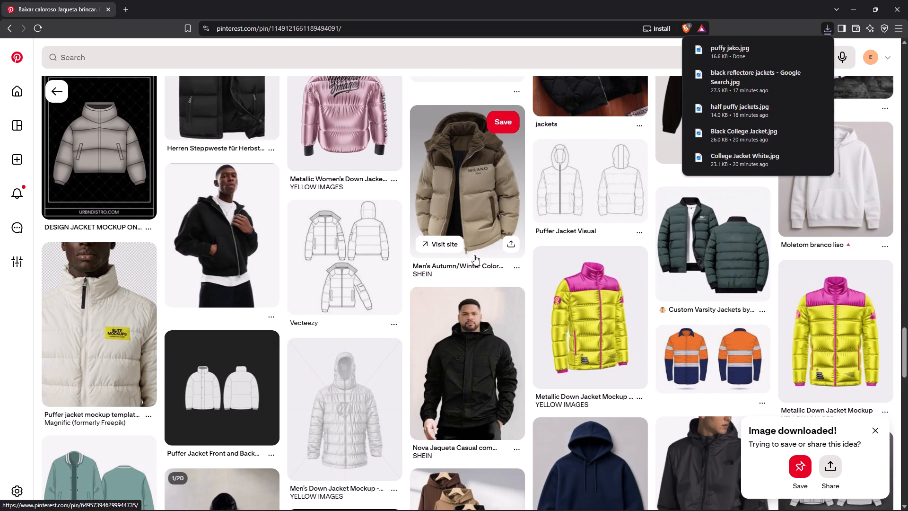
scroll(474, 255, "down", 6)
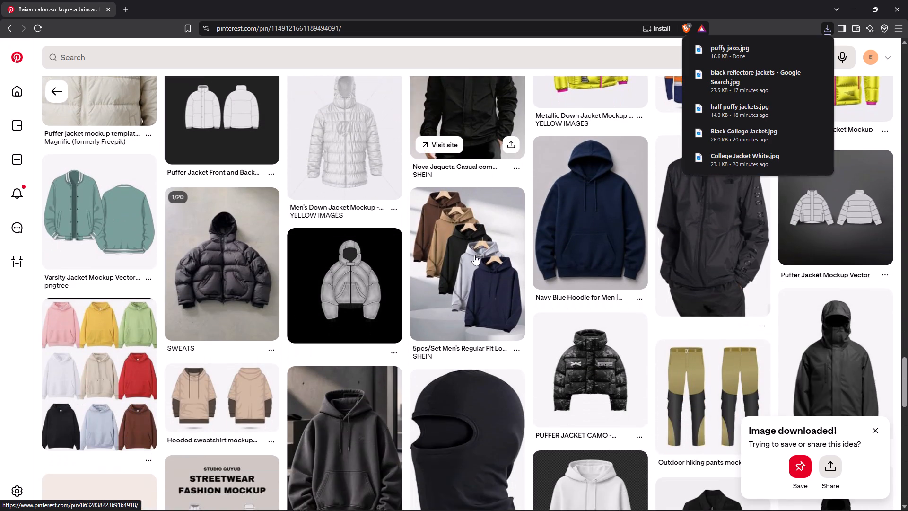
scroll(474, 255, "down", 4)
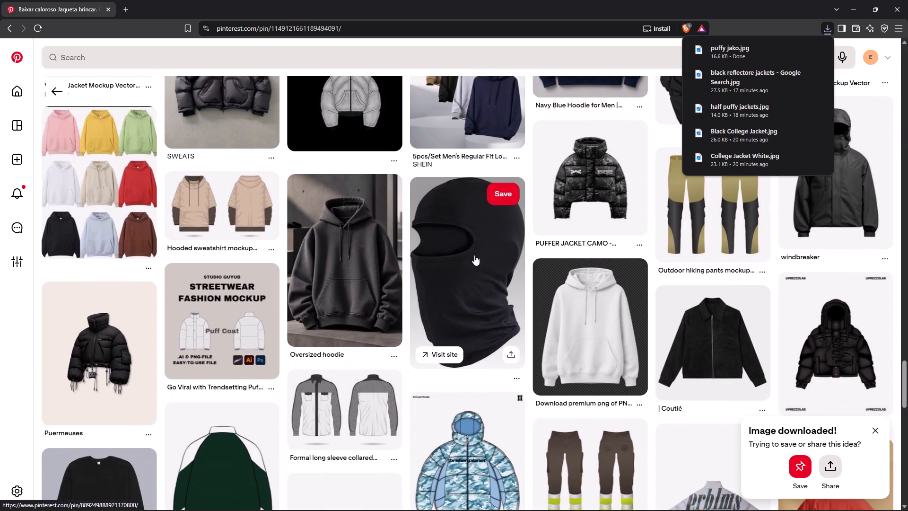
scroll(474, 255, "down", 6)
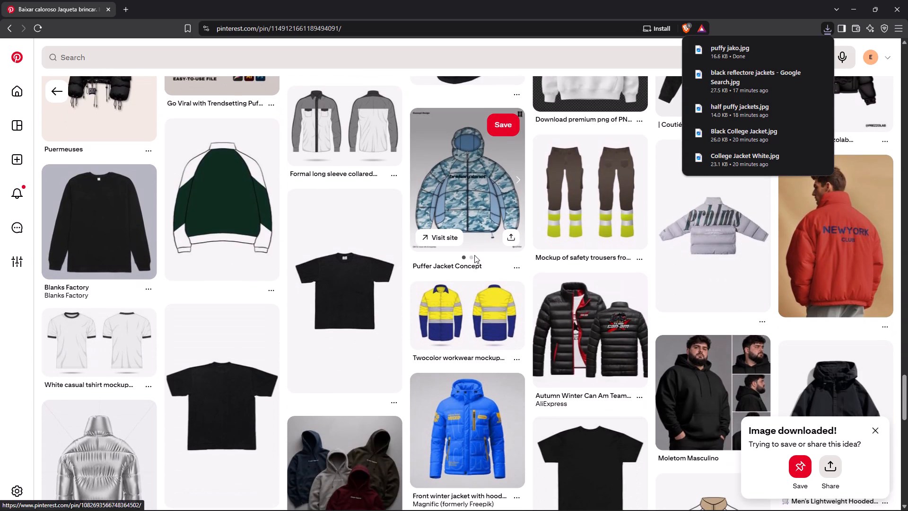
scroll(474, 255, "down", 2)
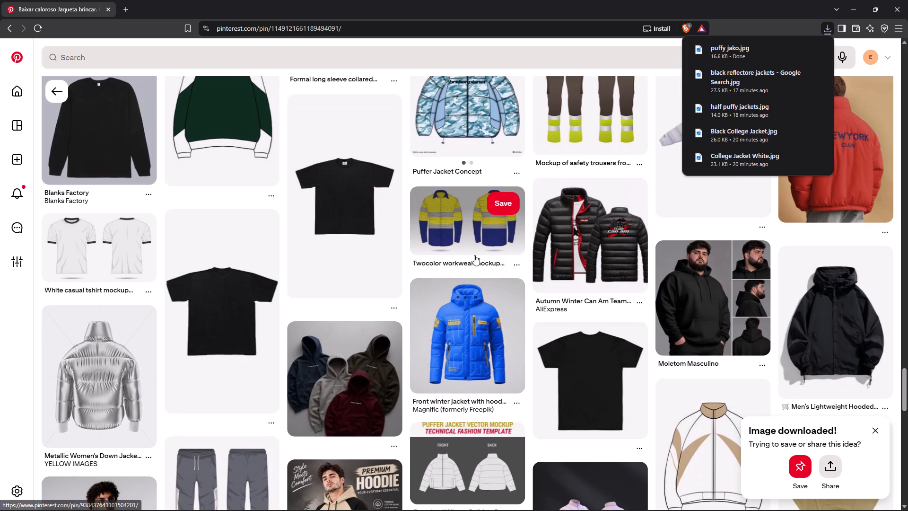
scroll(474, 255, "down", 6)
scroll(474, 256, "up", 5)
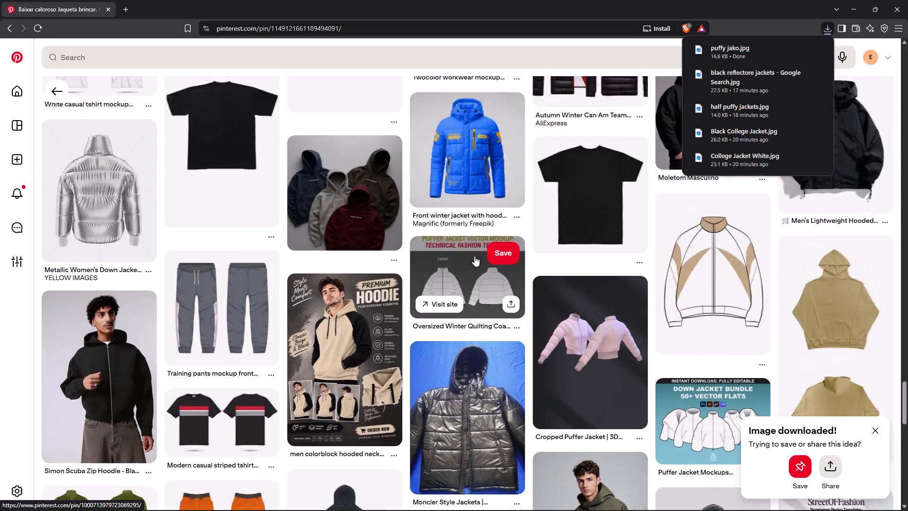
scroll(474, 256, "up", 1)
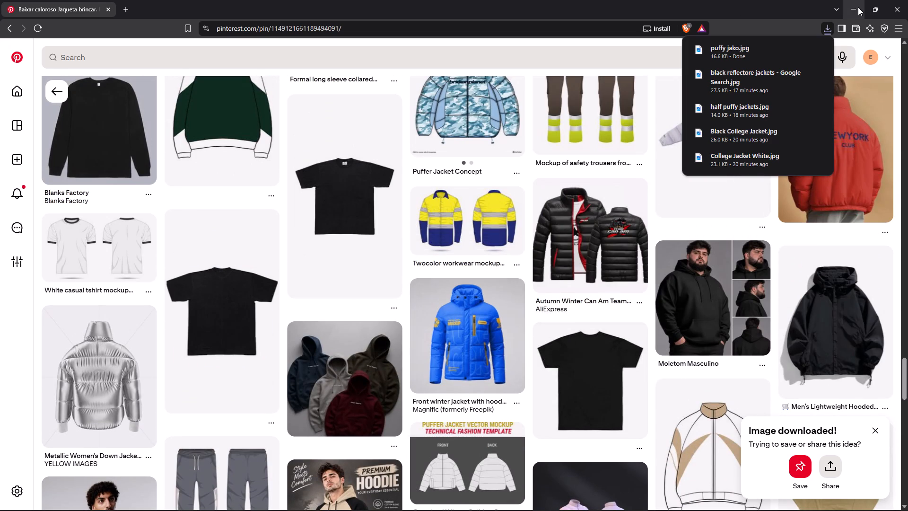
Switch back to the ICONIC poster in Canva and upload the "puffy jako" image from the Downloads folder.
left_click(858, 7)
scroll(100, 239, "up", 6)
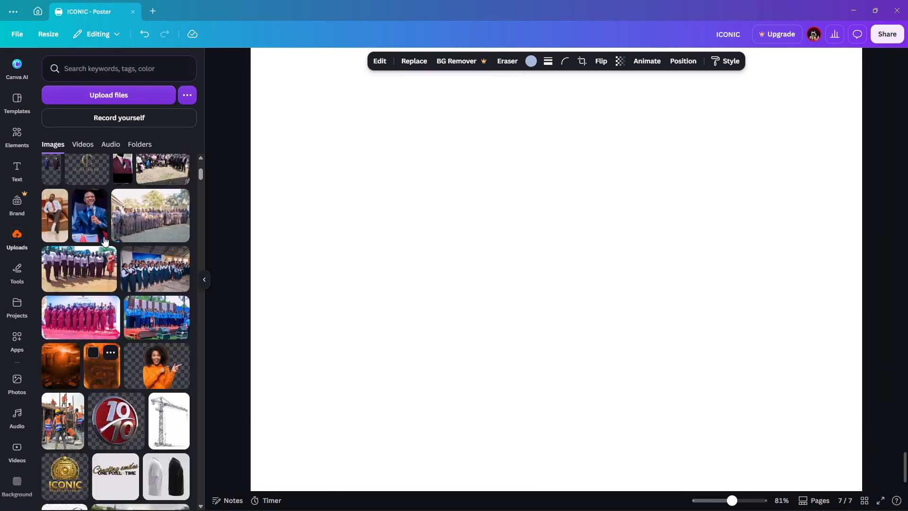
scroll(104, 237, "up", 15)
left_click(122, 96)
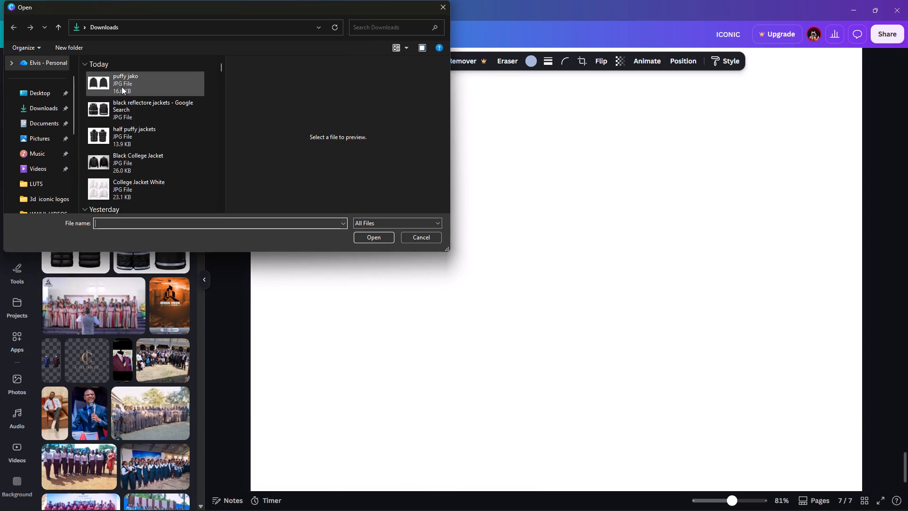
left_click(114, 83)
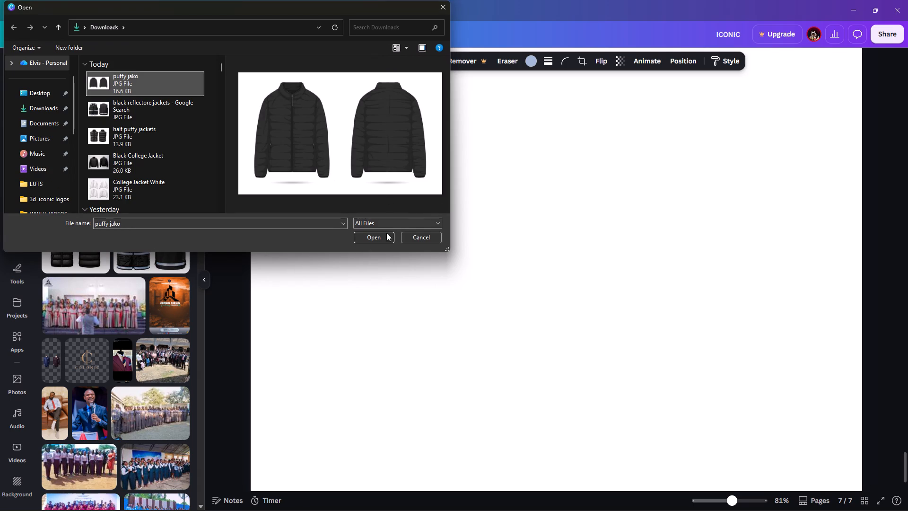
left_click(369, 236)
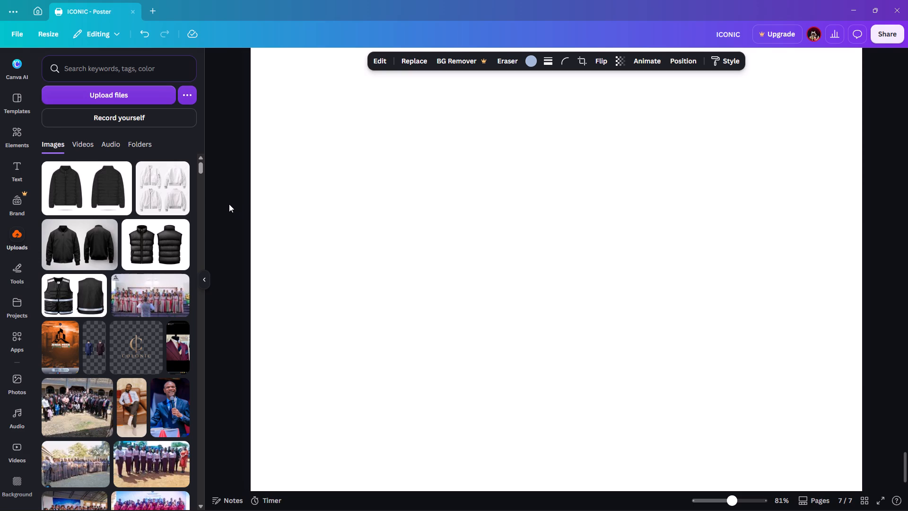
Add the uploaded black puffer jacket image to page 7, directly below the reflective vest image and flush with the page's left edge.
left_click(73, 188)
scroll(588, 214, "up", 5)
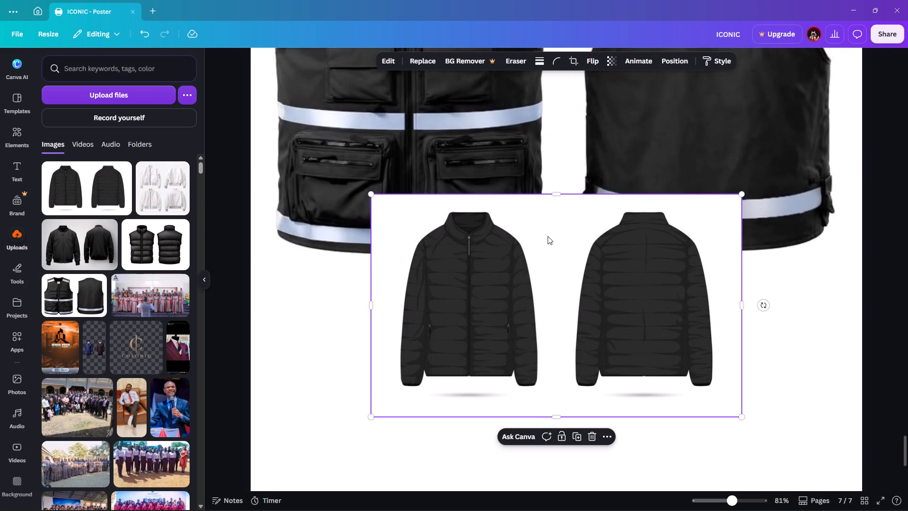
scroll(548, 236, "down", 3)
left_click_drag(524, 207, 492, 347)
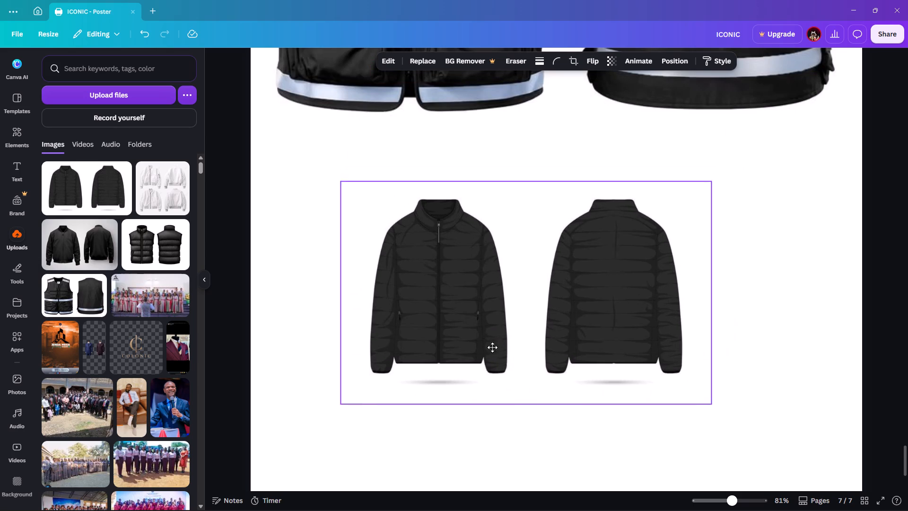
left_click_drag(492, 347, 482, 380)
left_click(525, 136)
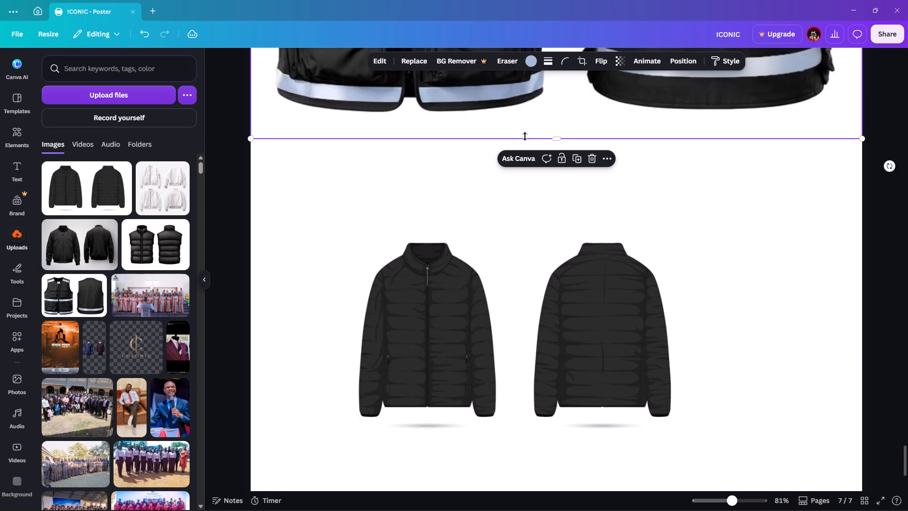
left_click_drag(487, 310, 484, 219)
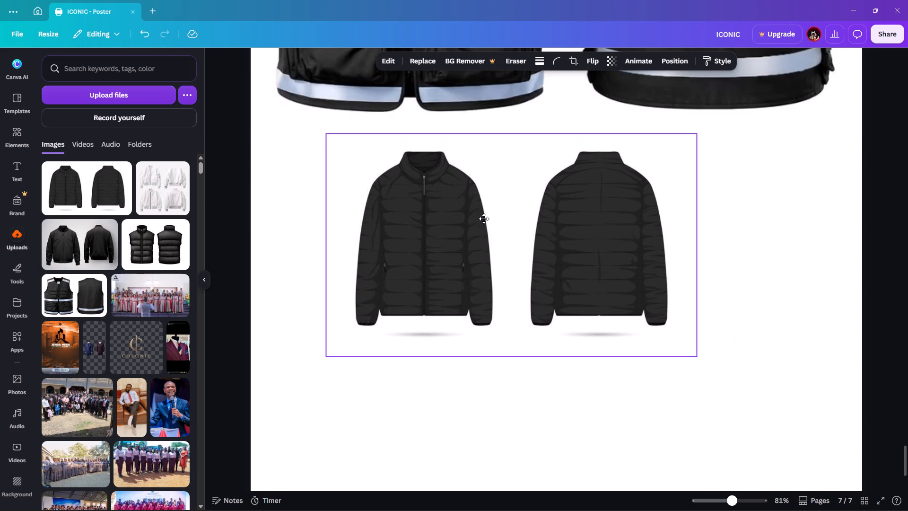
left_click_drag(484, 219, 484, 222)
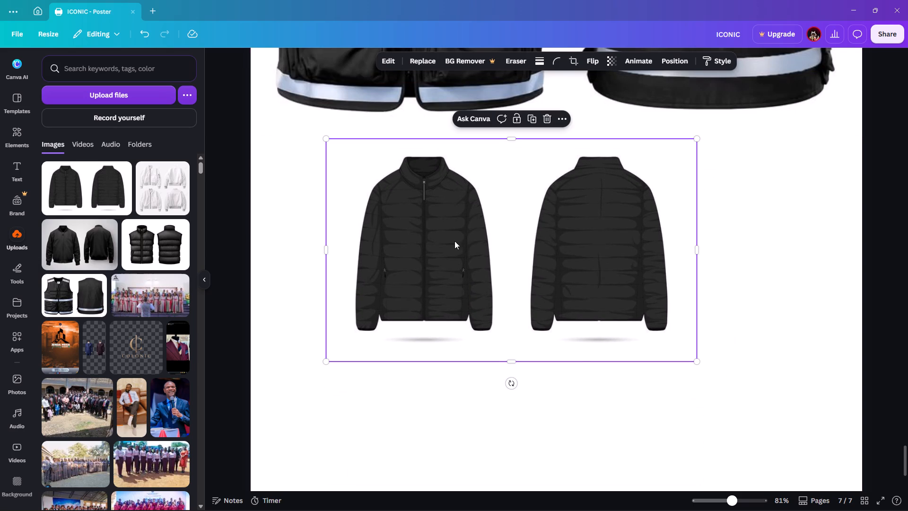
left_click_drag(480, 247, 408, 247)
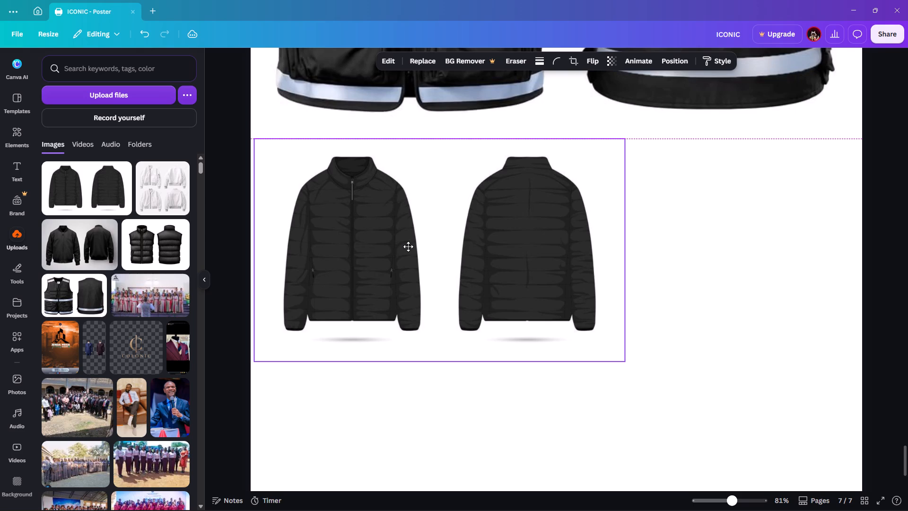
left_click_drag(408, 247, 406, 246)
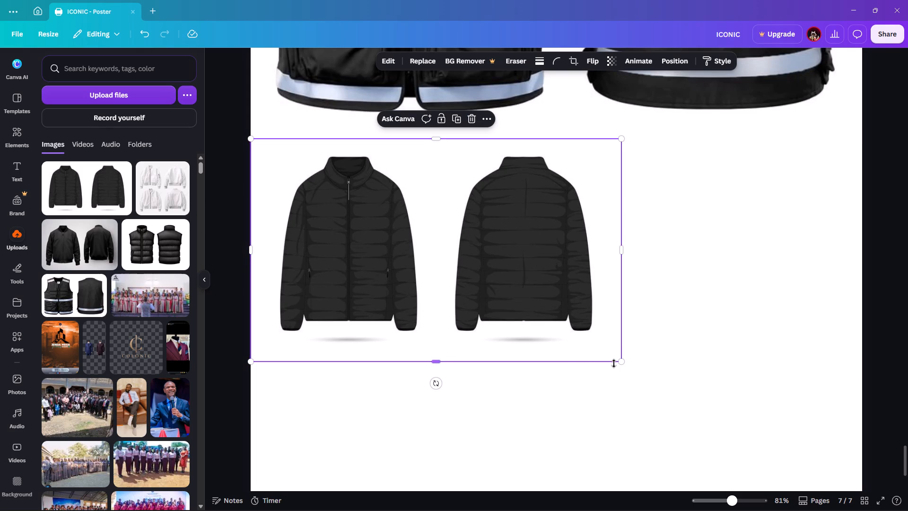
Enlarge the puffer jacket image proportionally to the full page width and shift it down slightly below the reflective vest image.
scroll(614, 363, "down", 4)
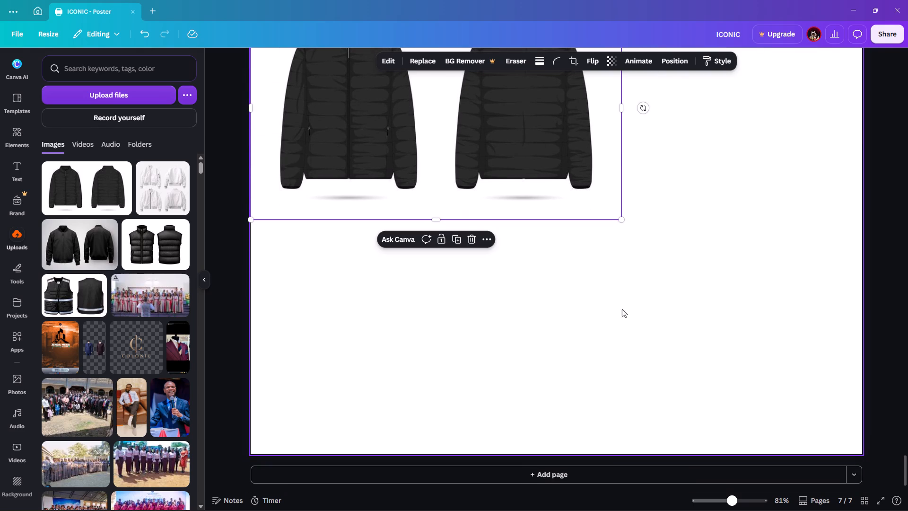
left_click_drag(619, 220, 721, 410)
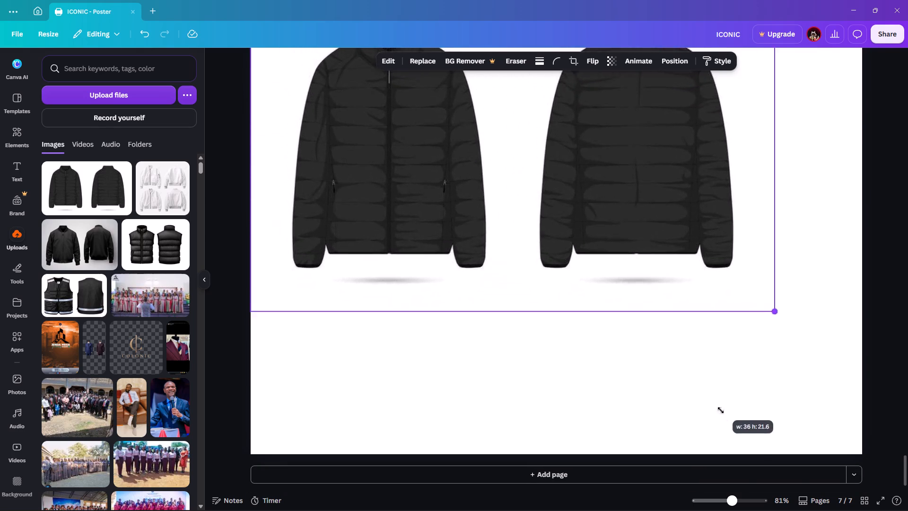
left_click_drag(721, 410, 781, 494)
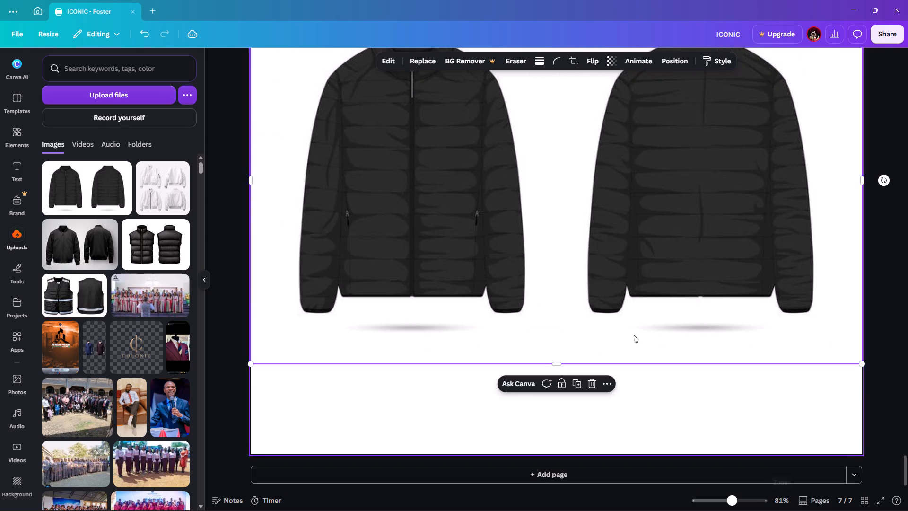
scroll(556, 291, "up", 4)
scroll(554, 285, "down", 1)
left_click_drag(548, 265, 546, 274)
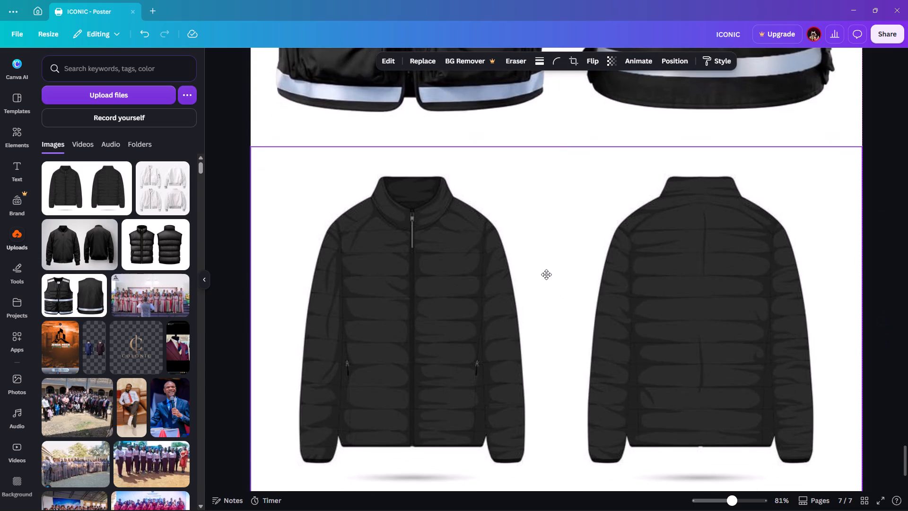
Enlarge the puffer jacket image slightly beyond the page width, centre it horizontally and move it down near the bottom of page 7.
left_click_drag(546, 274, 546, 276)
scroll(546, 276, "down", 2)
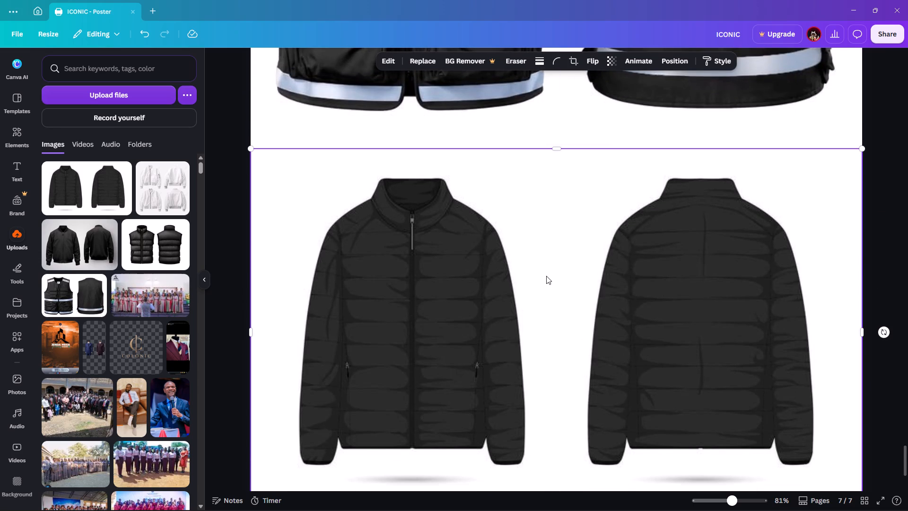
scroll(546, 276, "down", 1)
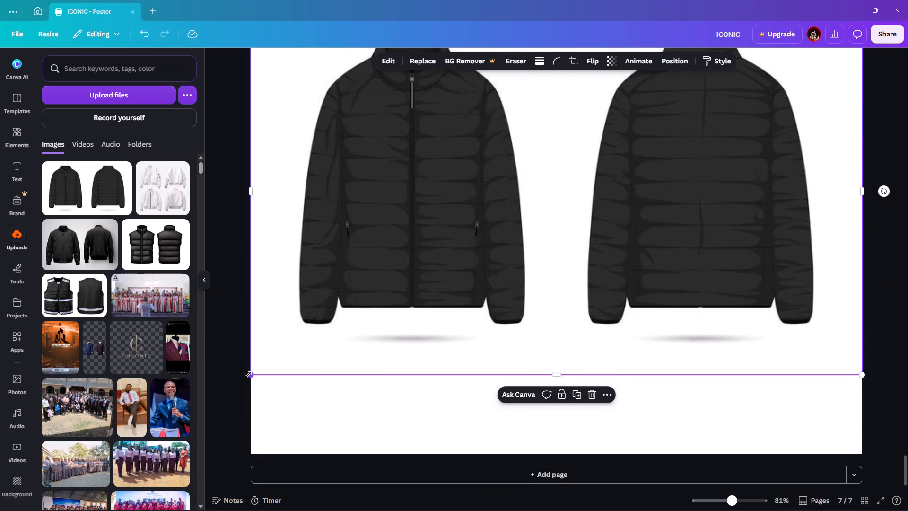
left_click_drag(248, 375, 227, 405)
right_click(386, 369)
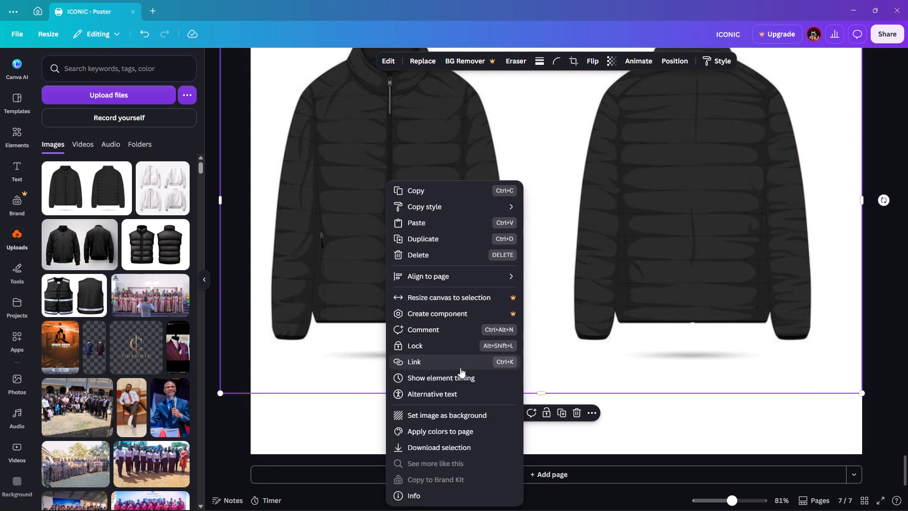
left_click(540, 291)
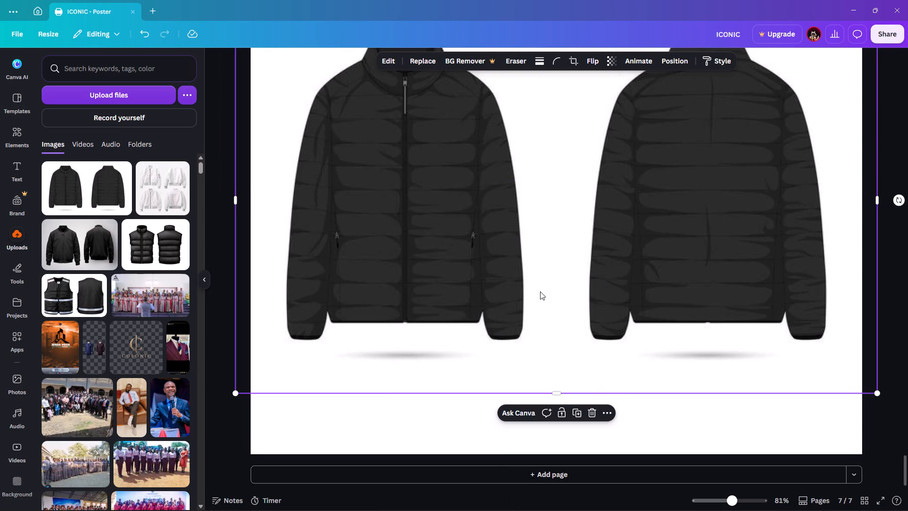
left_click_drag(533, 263, 532, 307)
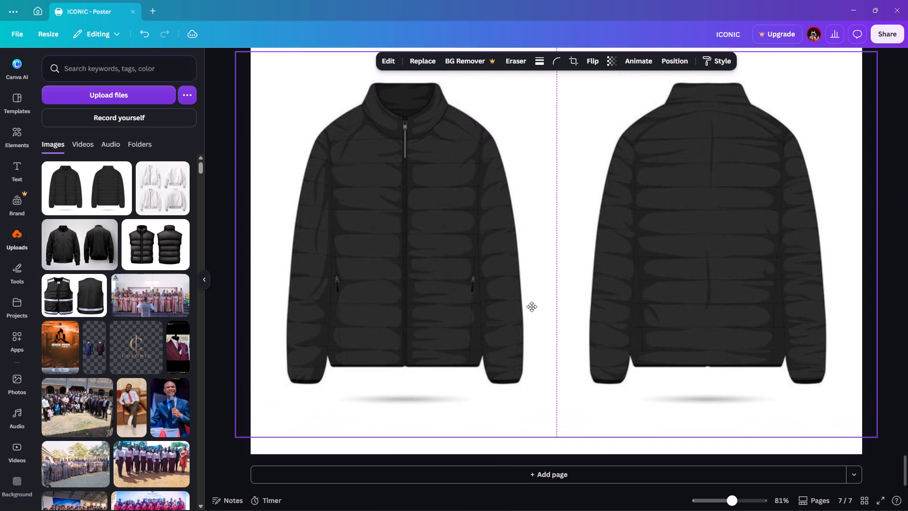
left_click_drag(532, 307, 531, 304)
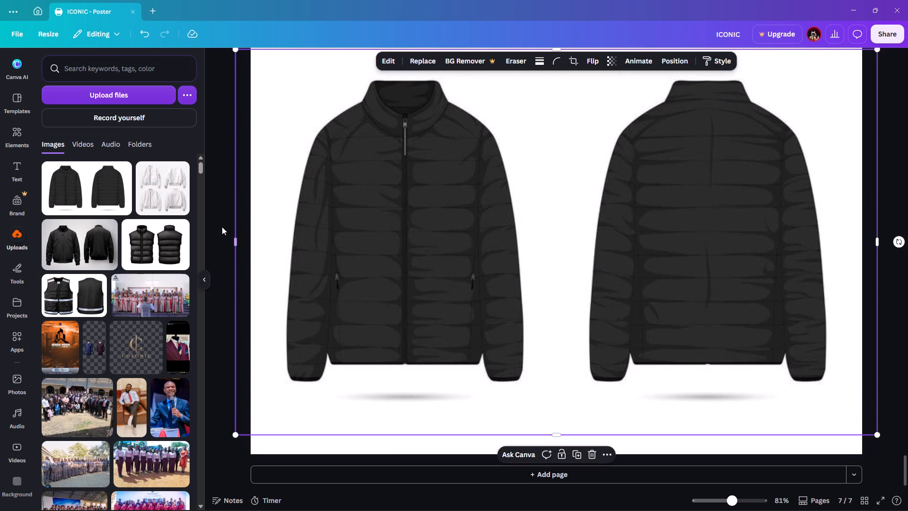
left_click(221, 226)
Duplicate the gold ICONIC logo at the top of the reflective vest's back on page 7.
scroll(270, 230, "up", 5)
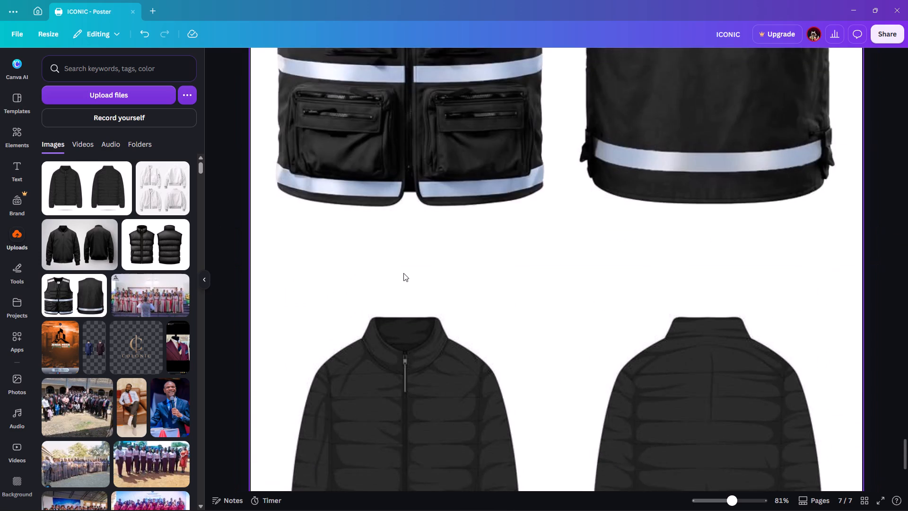
scroll(403, 273, "up", 4)
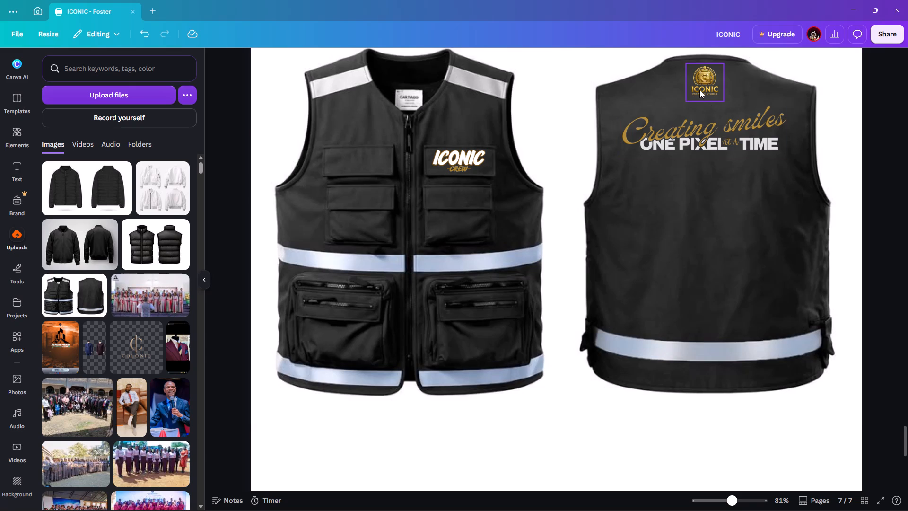
left_click(699, 90)
scroll(702, 87, "up", 1)
right_click(702, 87)
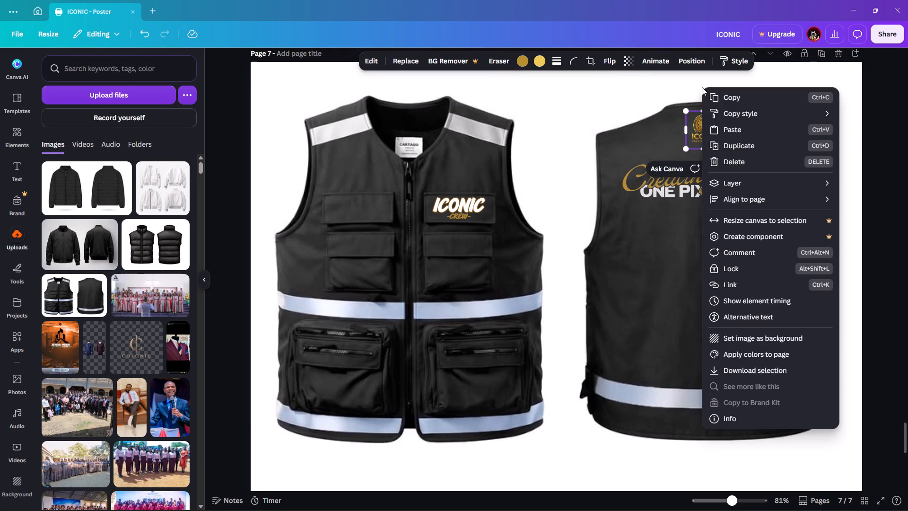
left_click(620, 136)
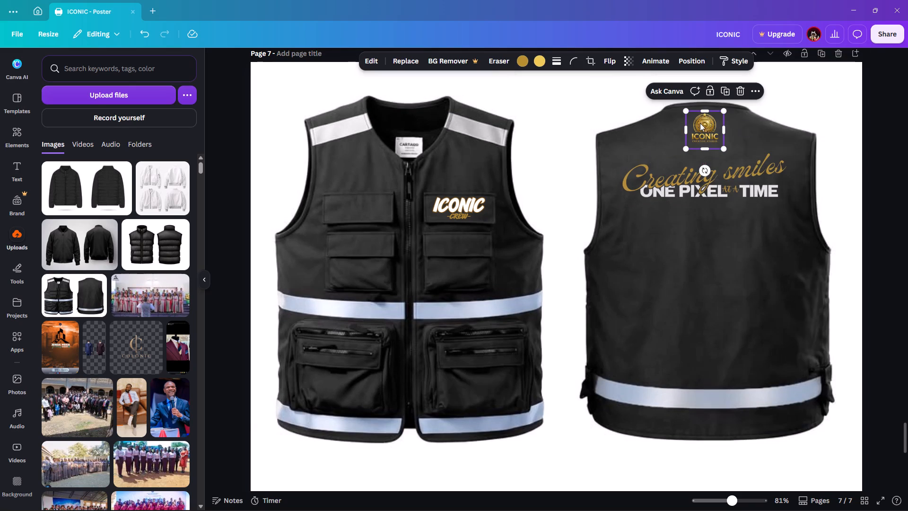
right_click(700, 123)
left_click(725, 92)
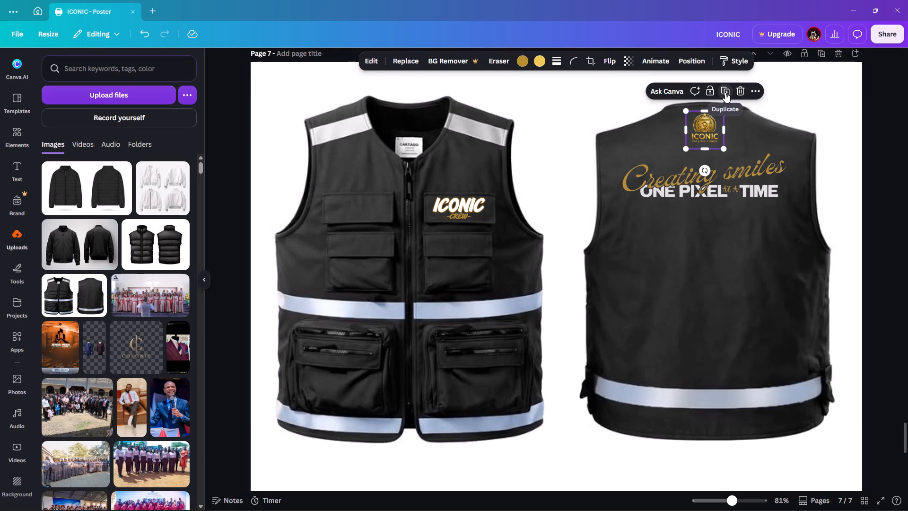
left_click(725, 92)
Place the duplicated ICONIC logo on the front chest of the puffer jacket, just beside the zipper on the wearer's left side.
left_click_drag(714, 133, 610, 416)
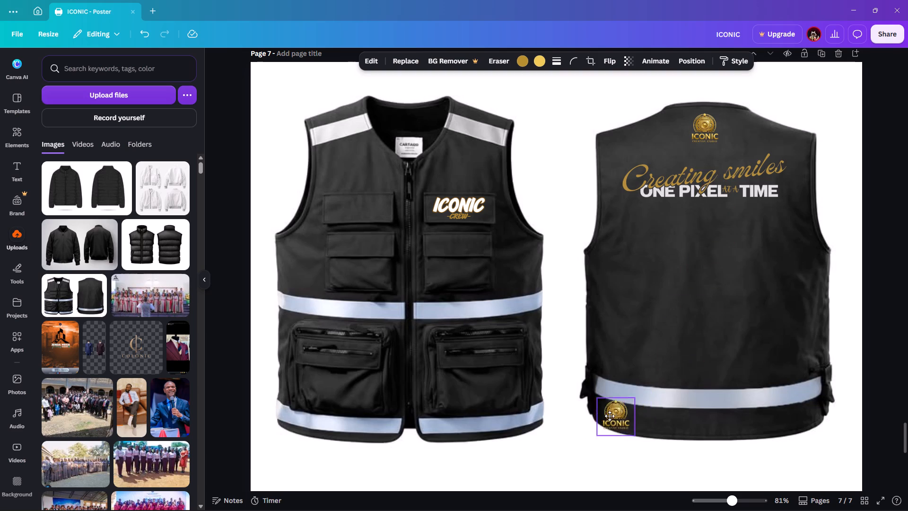
left_click_drag(610, 416, 583, 436)
scroll(581, 381, "down", 6)
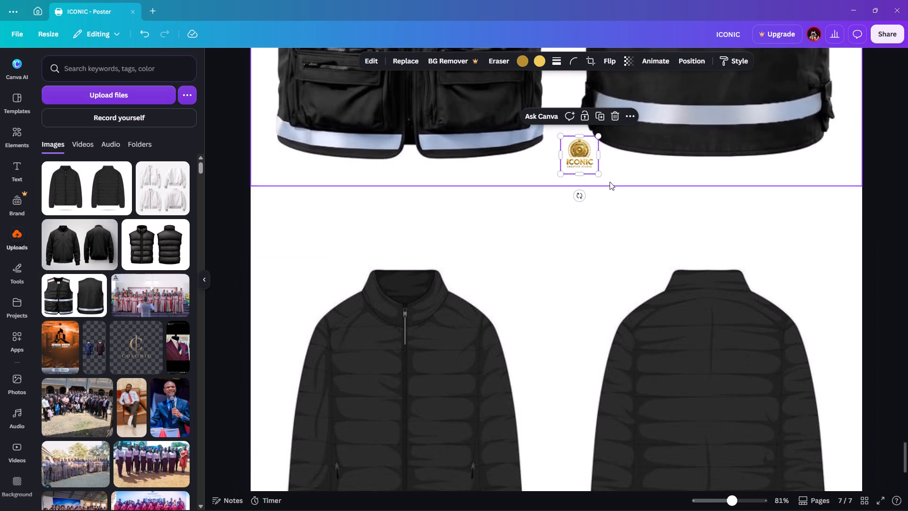
left_click_drag(581, 151, 450, 347)
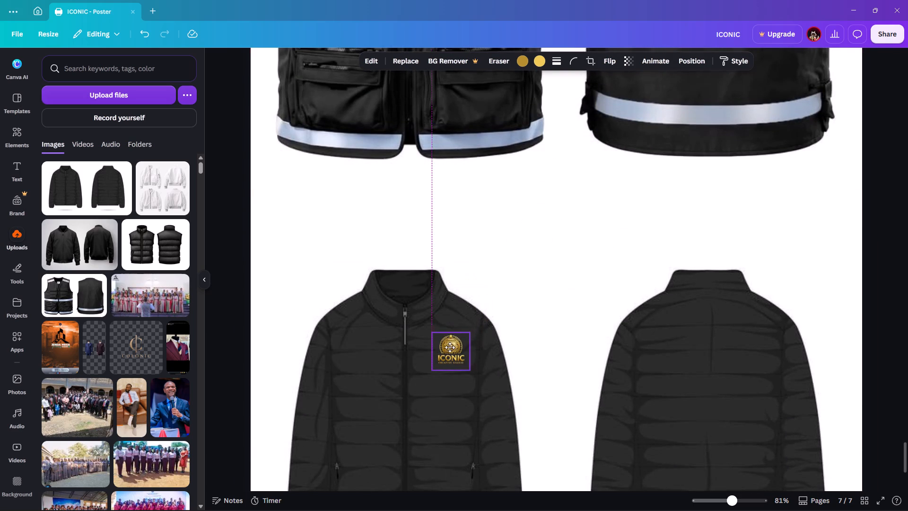
left_click_drag(450, 347, 444, 348)
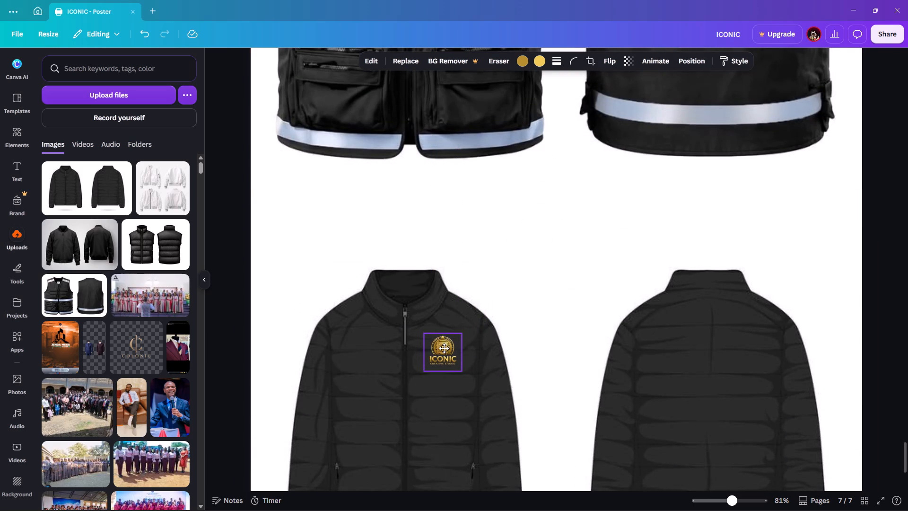
left_click_drag(444, 348, 442, 348)
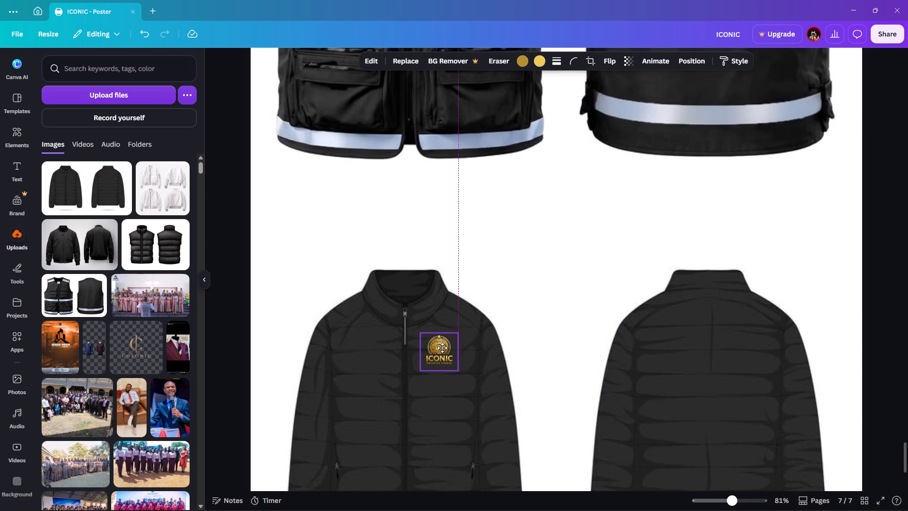
left_click_drag(442, 348, 443, 349)
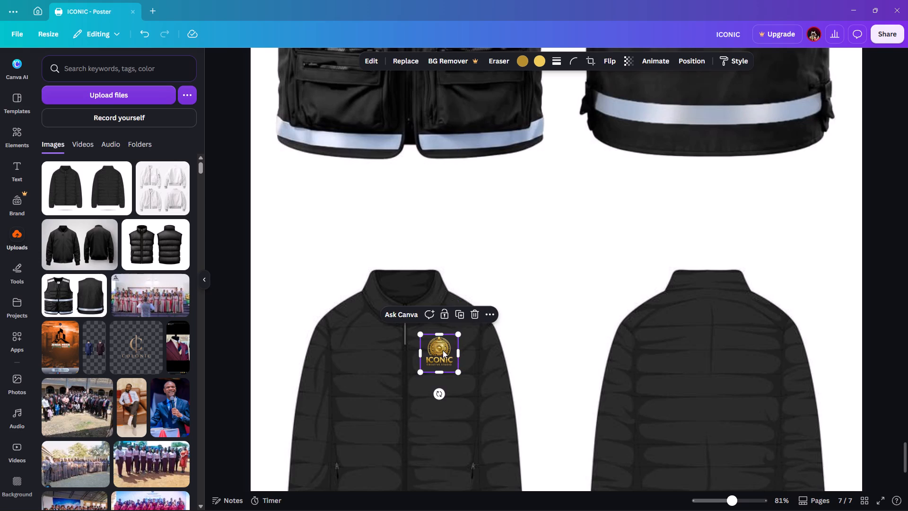
left_click(523, 255)
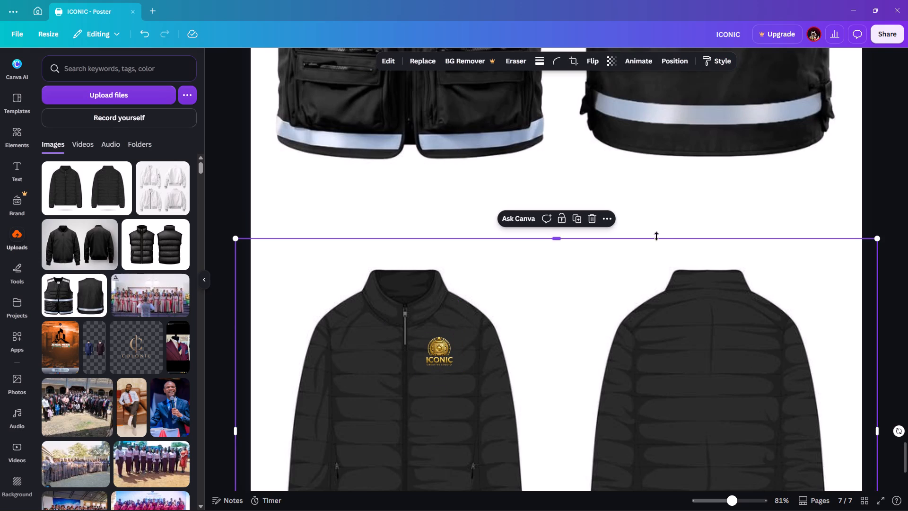
Duplicate the "Creating smiles ONE PIXEL AT A TIME" tagline from the reflective vest's back and move the copy onto the puffer jacket's upper back.
scroll(662, 229, "up", 5)
left_click(723, 136)
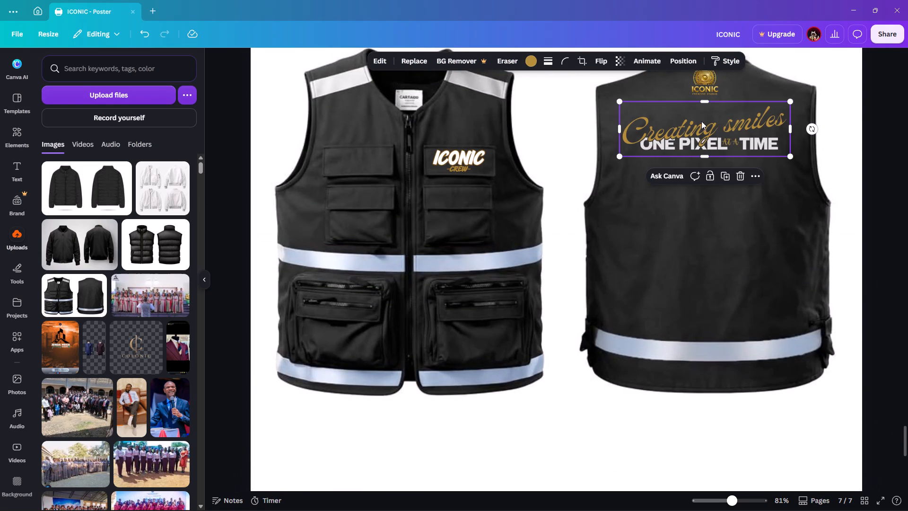
left_click(724, 176)
left_click_drag(710, 144, 672, 430)
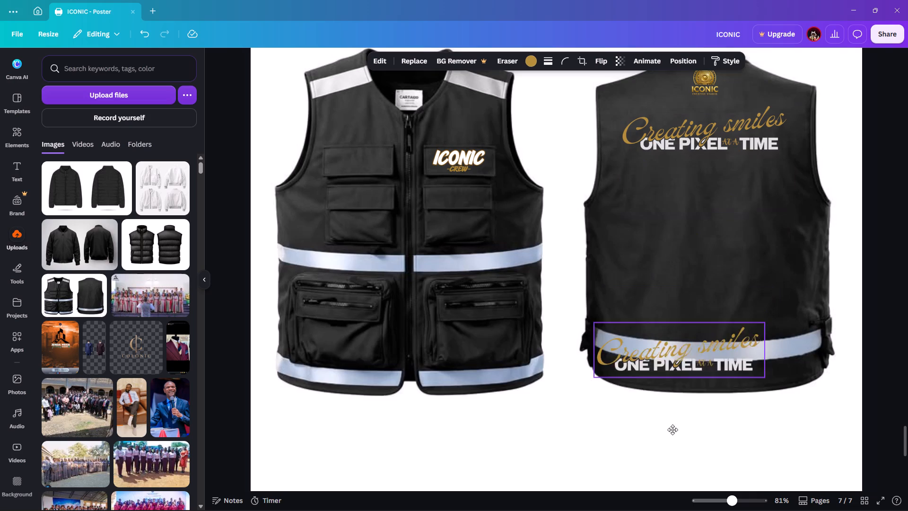
left_click_drag(672, 430, 676, 459)
scroll(684, 377, "down", 4)
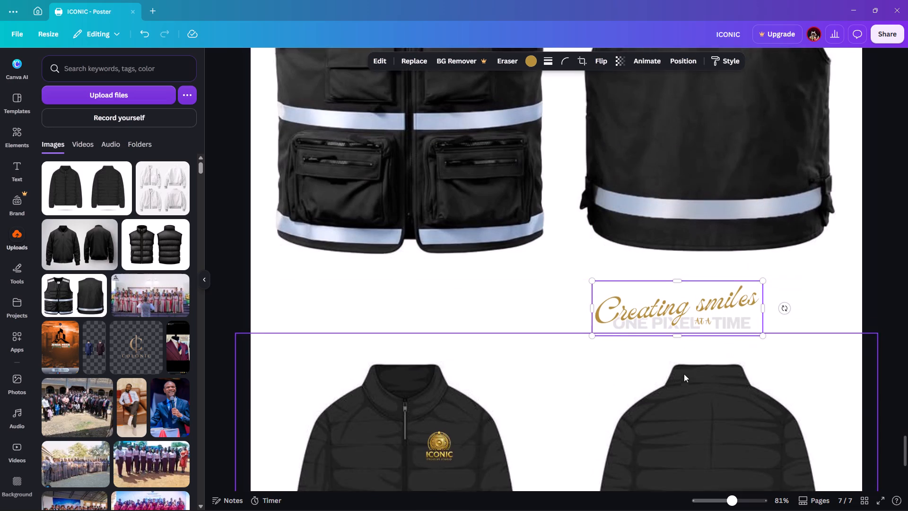
left_click_drag(687, 259, 723, 379)
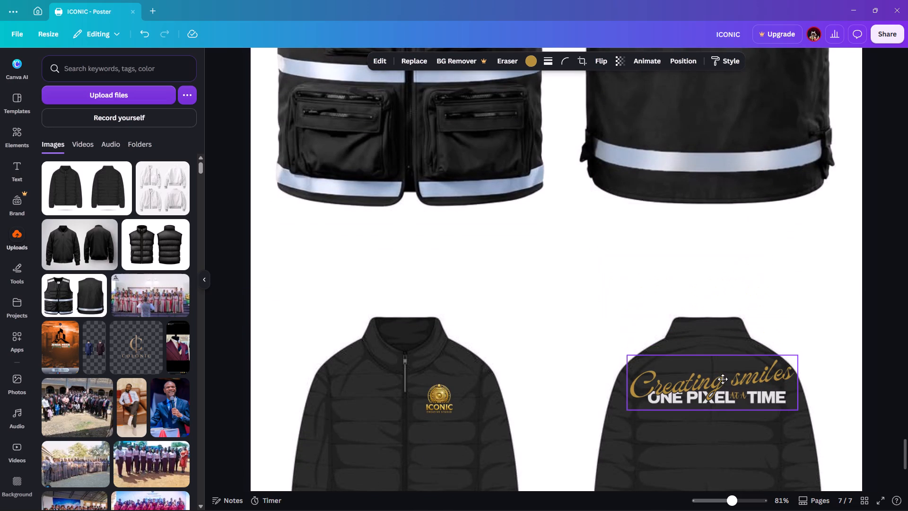
left_click_drag(723, 379, 722, 379)
Shrink the copied tagline proportionally and centre it across the puffer jacket's upper back, below the collar.
left_click_drag(796, 356, 760, 376)
left_click_drag(689, 388, 701, 388)
left_click_drag(640, 370, 645, 375)
left_click(704, 391)
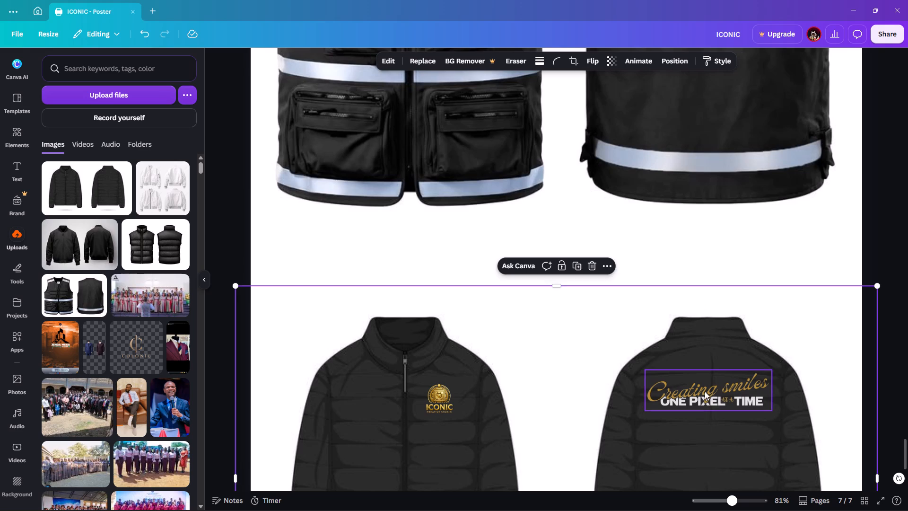
left_click(564, 343)
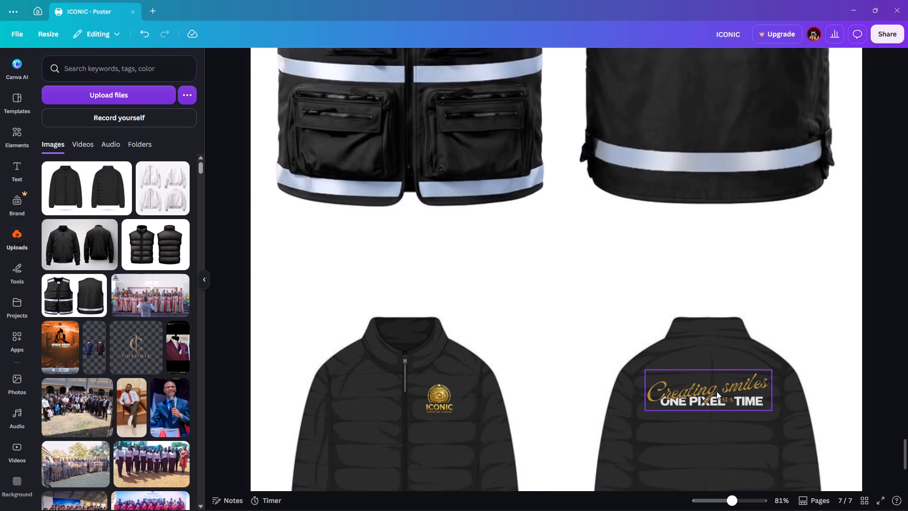
left_click(610, 373)
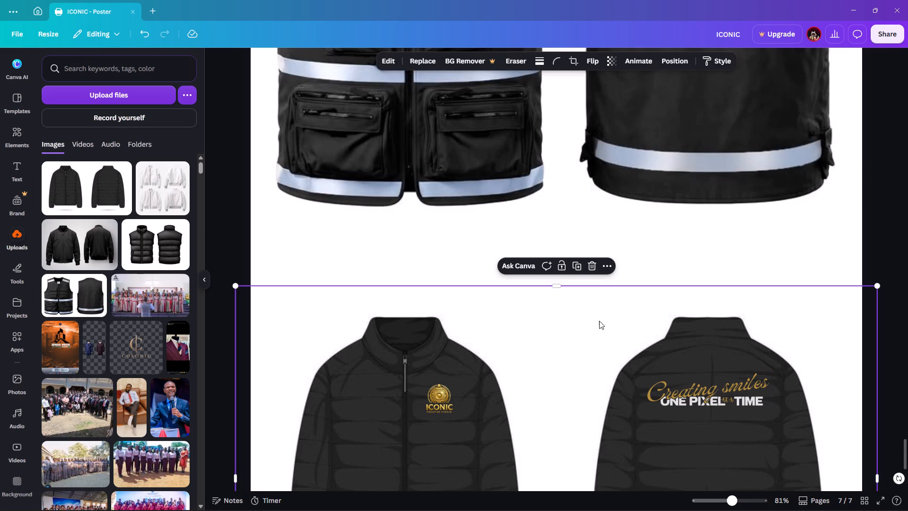
left_click(891, 182)
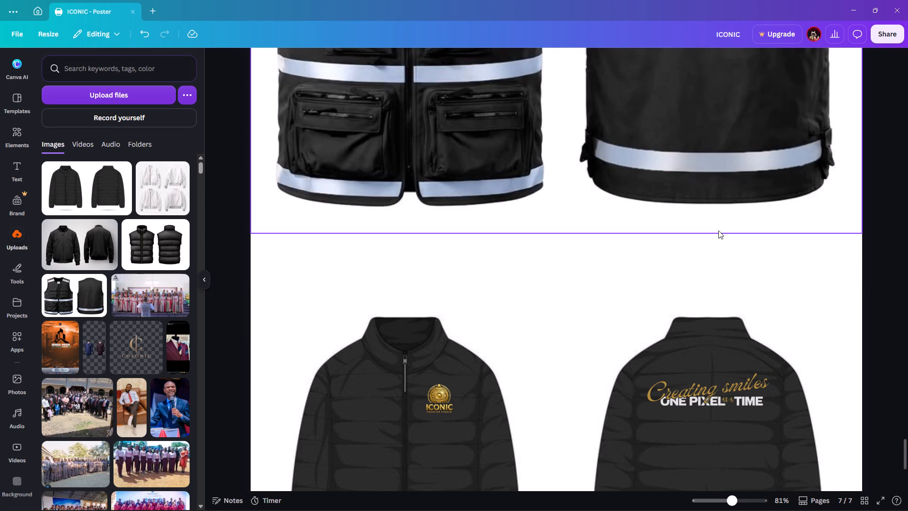
Slightly enlarge the "Creating smiles ONE PIXEL AT A TIME" tagline on the back of the black puffer vest on page 6.
scroll(660, 258, "down", 3)
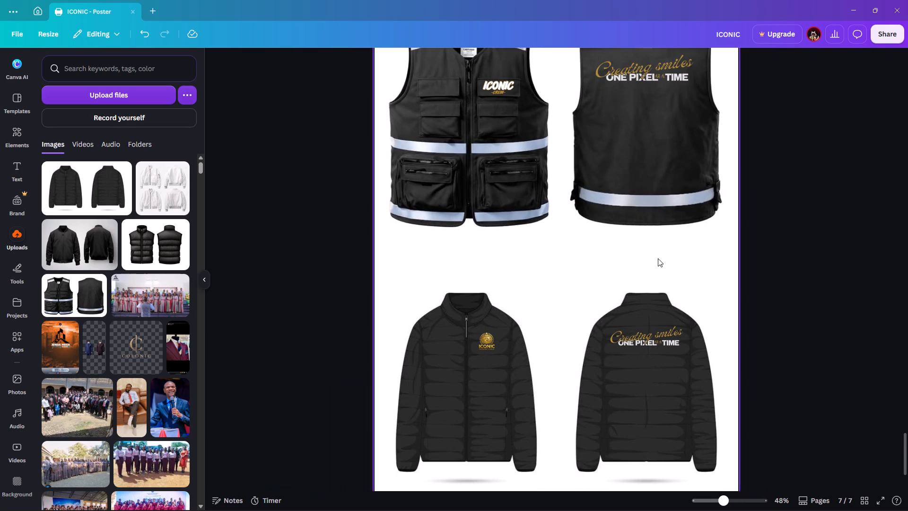
scroll(658, 258, "up", 1)
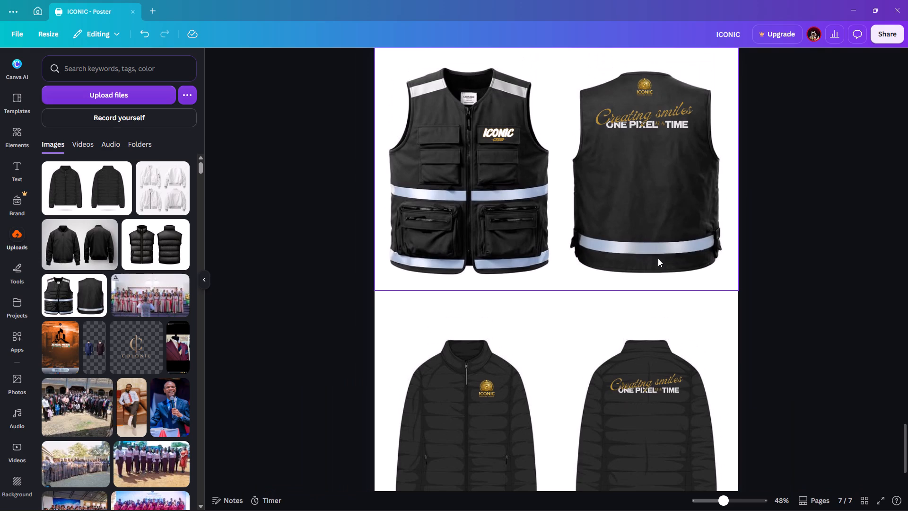
scroll(658, 258, "up", 9)
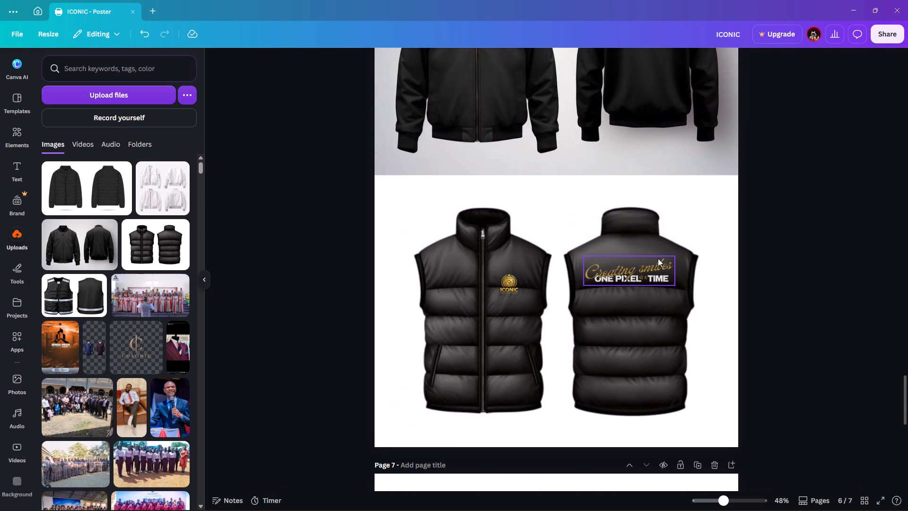
left_click(654, 264)
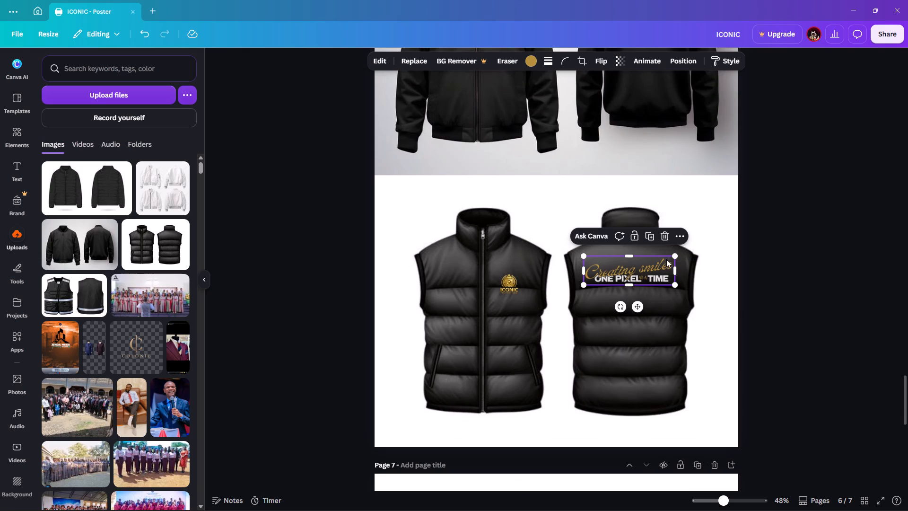
left_click(675, 256)
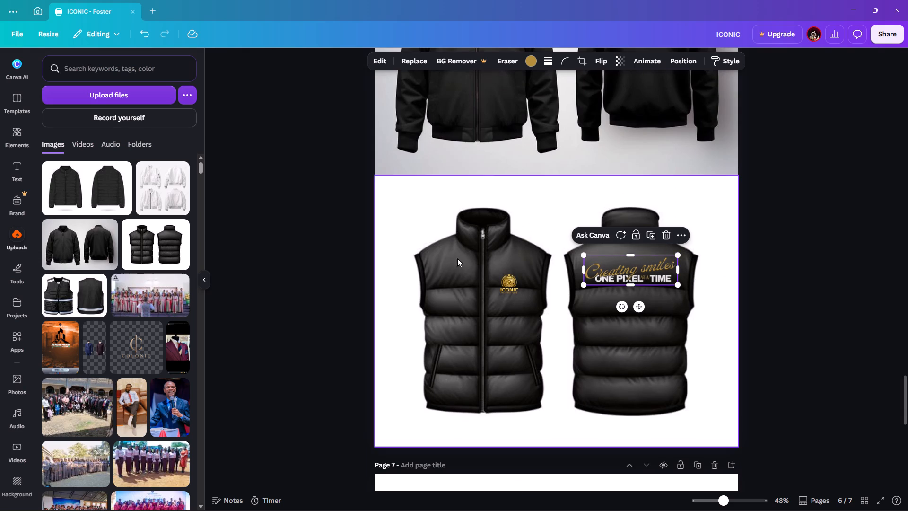
left_click(288, 247)
Review the black bomber jacket, white bomber jacket and film reel designs on pages 4 to 6.
scroll(531, 302, "up", 5)
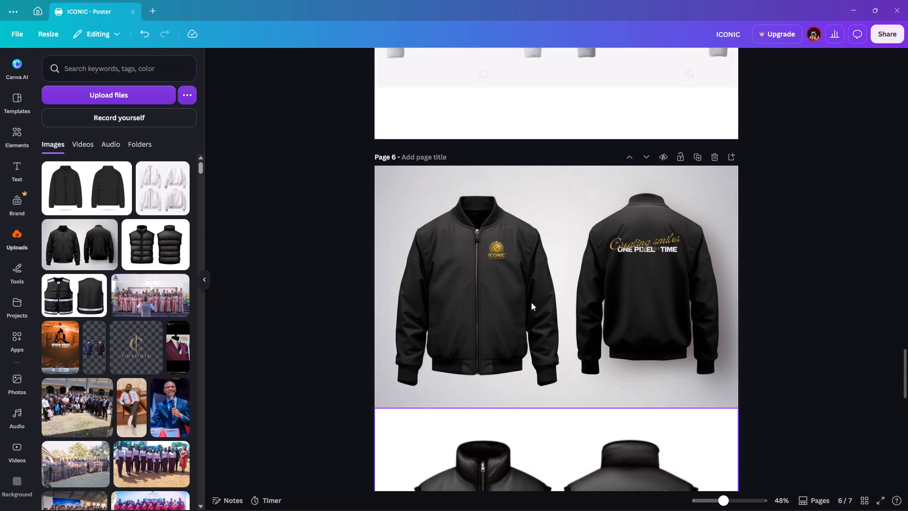
scroll(531, 302, "up", 11)
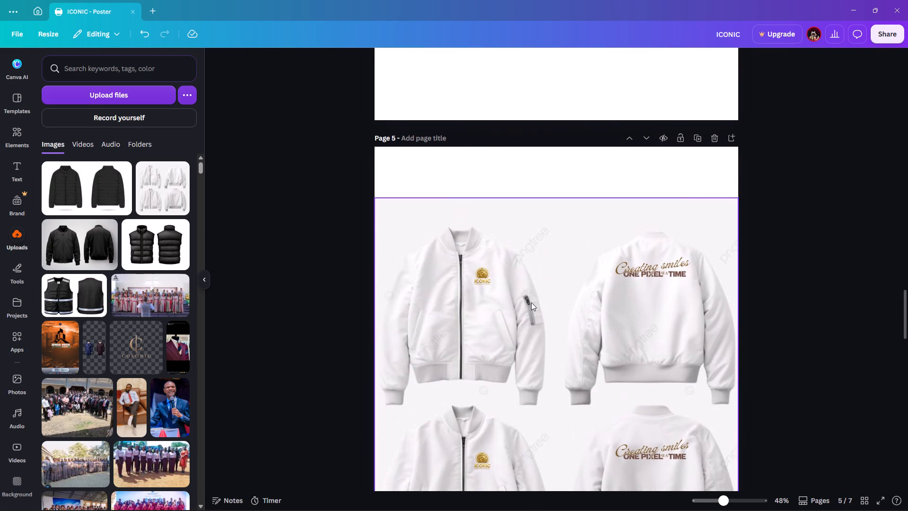
scroll(531, 302, "up", 9)
scroll(531, 302, "down", 5)
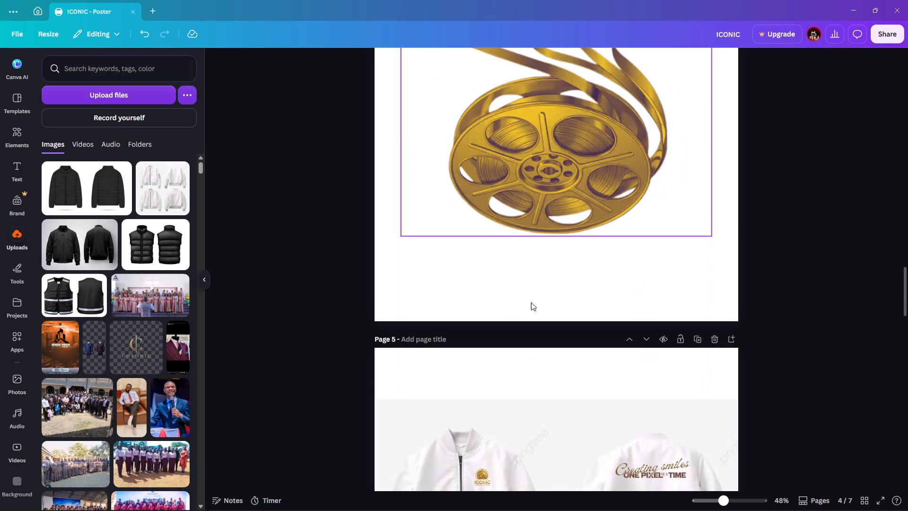
scroll(531, 302, "down", 9)
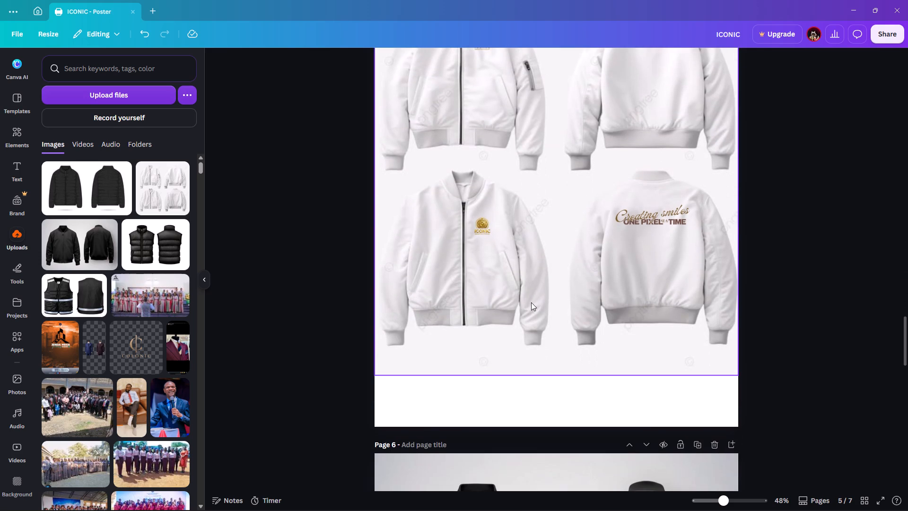
Review the puffer vest on page 6 and the reflective vest and puffer jacket on page 7.
scroll(531, 302, "down", 15)
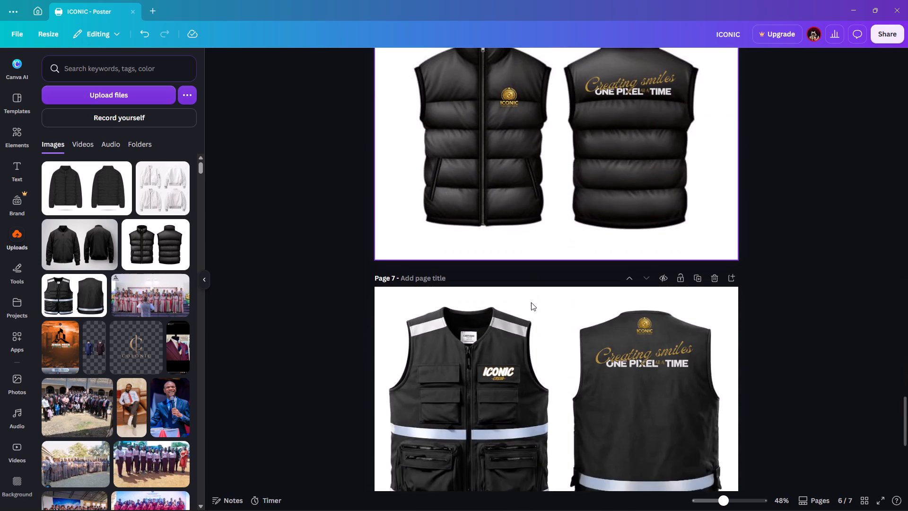
scroll(531, 302, "up", 4)
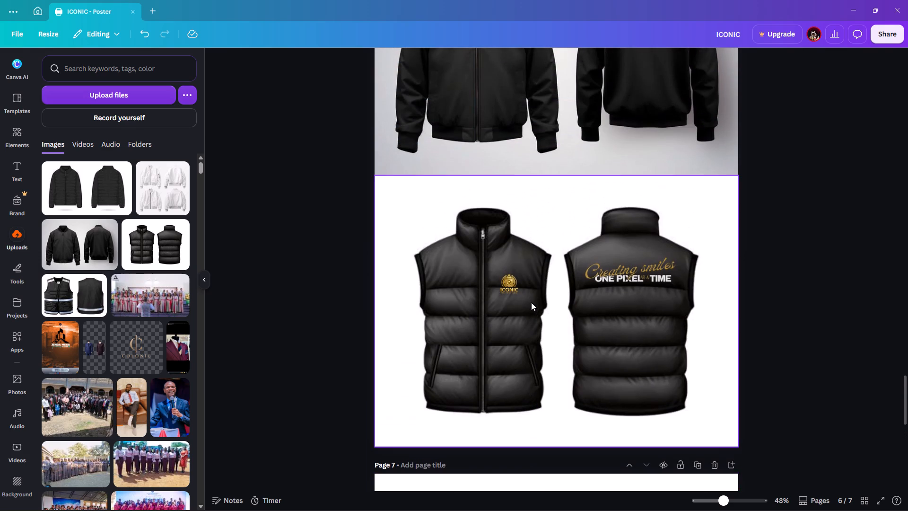
scroll(531, 302, "down", 5)
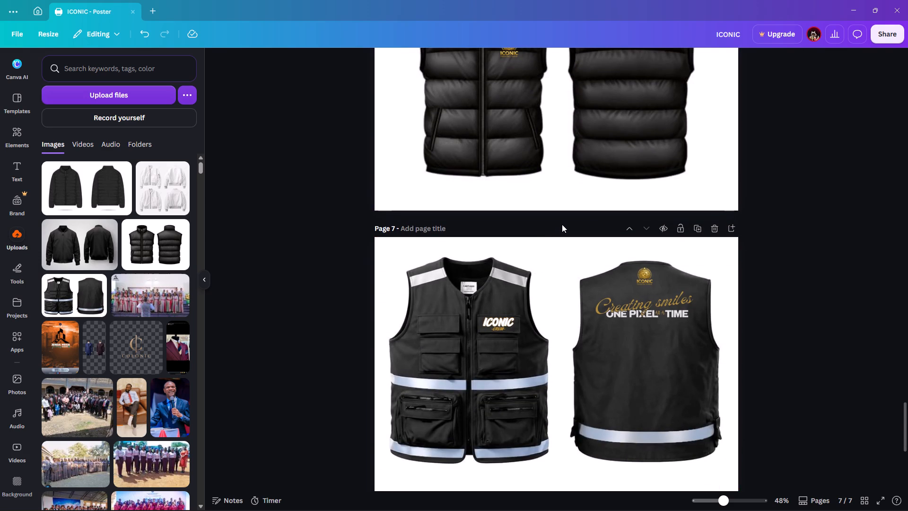
scroll(562, 224, "down", 12)
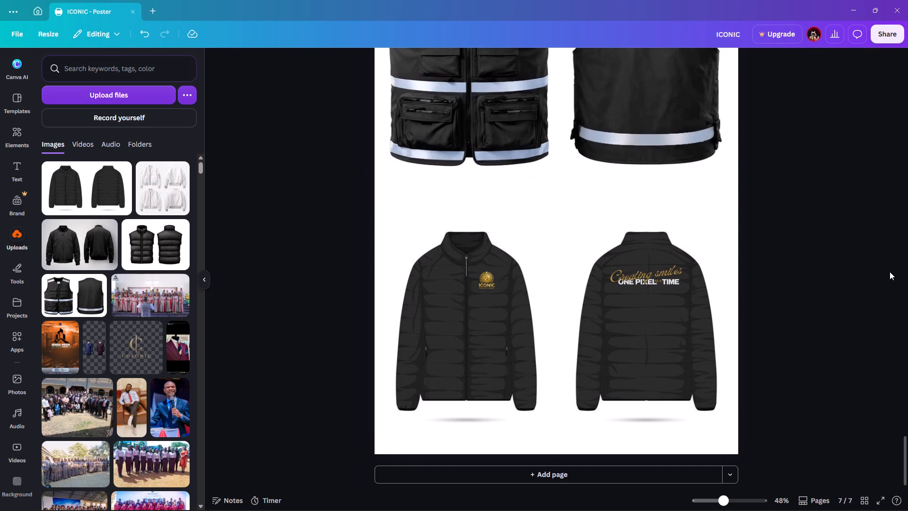
scroll(890, 272, "down", 4)
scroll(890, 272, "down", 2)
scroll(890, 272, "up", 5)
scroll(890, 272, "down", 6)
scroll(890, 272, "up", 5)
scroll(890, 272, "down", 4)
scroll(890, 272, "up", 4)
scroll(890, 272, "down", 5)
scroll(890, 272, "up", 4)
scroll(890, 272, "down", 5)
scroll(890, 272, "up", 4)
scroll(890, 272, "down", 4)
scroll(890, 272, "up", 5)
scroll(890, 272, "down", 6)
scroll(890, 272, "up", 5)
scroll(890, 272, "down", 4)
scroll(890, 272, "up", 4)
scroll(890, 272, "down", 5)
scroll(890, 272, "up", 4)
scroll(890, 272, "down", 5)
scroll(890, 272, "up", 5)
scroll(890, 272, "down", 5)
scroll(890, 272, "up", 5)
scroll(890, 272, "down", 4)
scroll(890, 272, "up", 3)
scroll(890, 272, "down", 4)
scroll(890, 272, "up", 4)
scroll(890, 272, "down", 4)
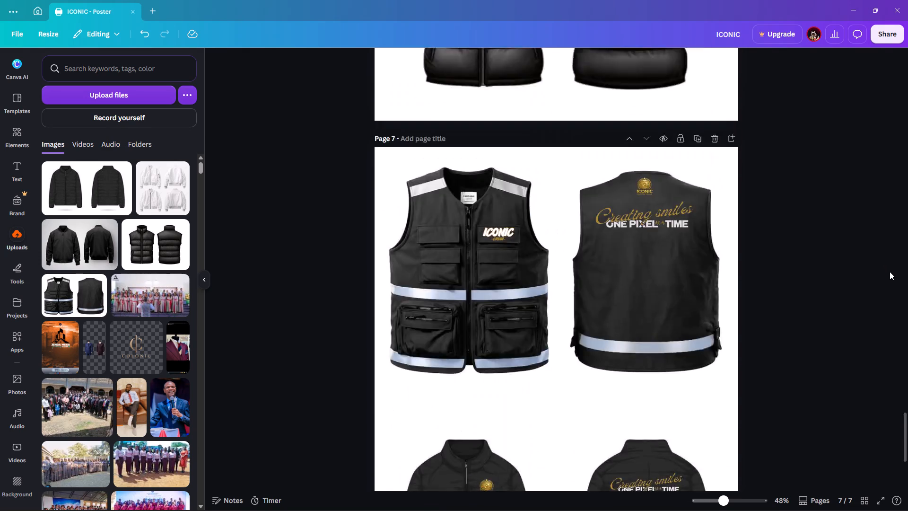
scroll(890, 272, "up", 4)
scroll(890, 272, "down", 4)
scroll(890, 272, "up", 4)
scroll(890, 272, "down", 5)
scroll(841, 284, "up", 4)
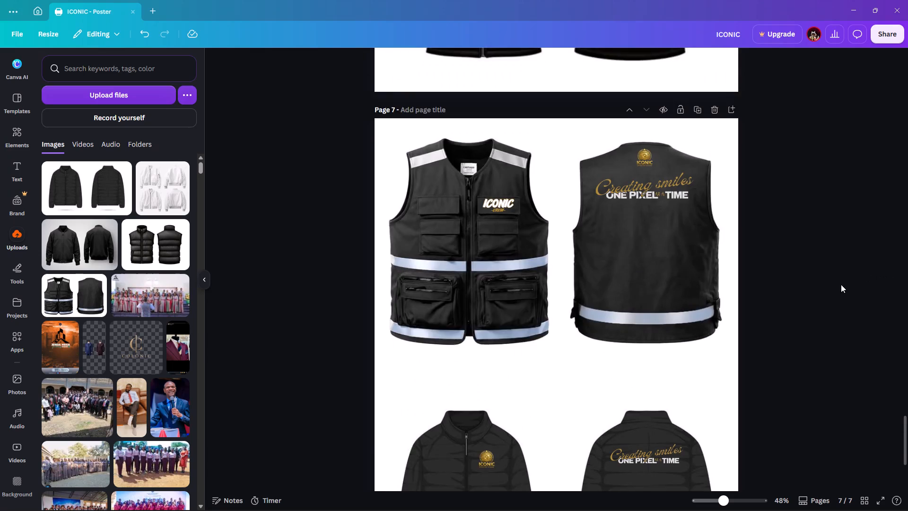
Review all seven pages, from the ICONIC CREW logos on page 1 to the puffer jacket mockup on page 7.
scroll(841, 284, "up", 20)
scroll(841, 284, "up", 3)
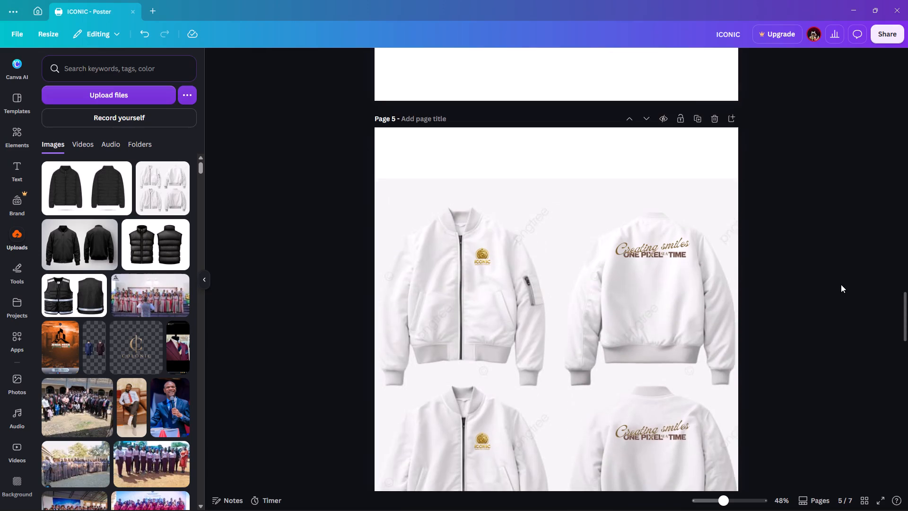
scroll(841, 284, "up", 15)
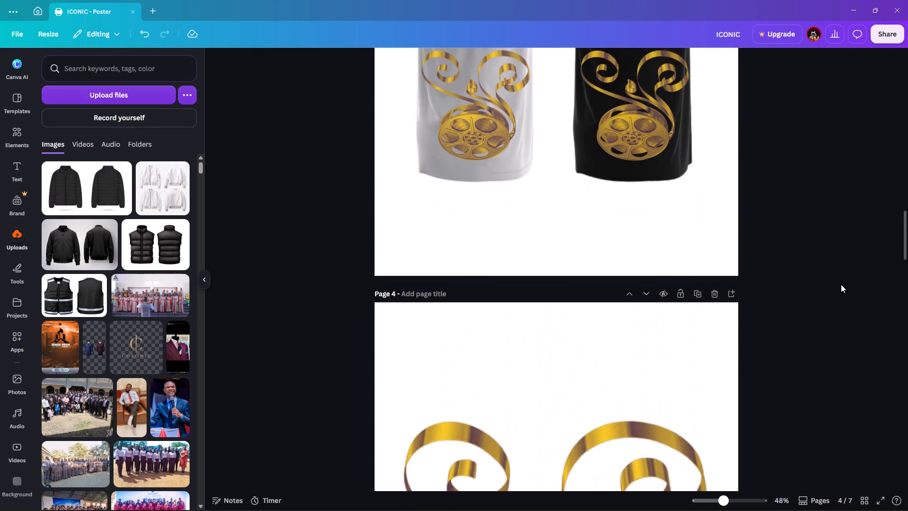
scroll(841, 284, "up", 13)
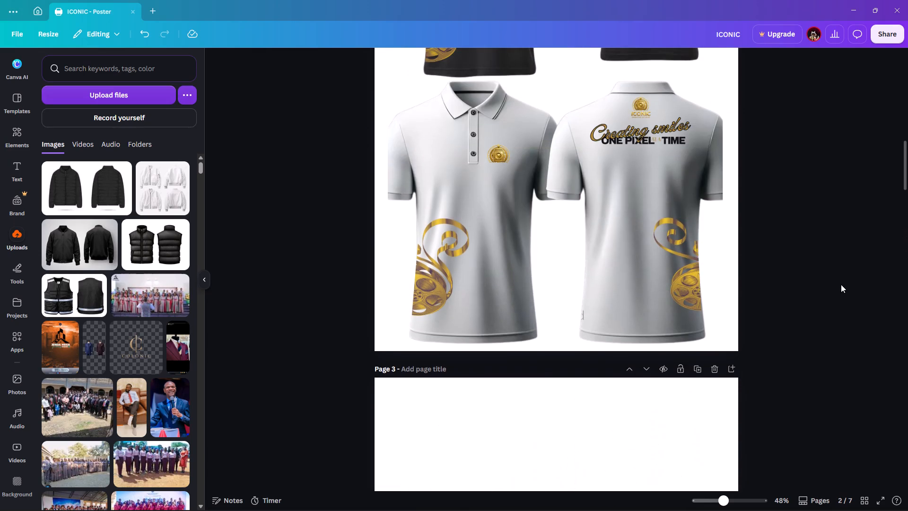
scroll(841, 284, "up", 20)
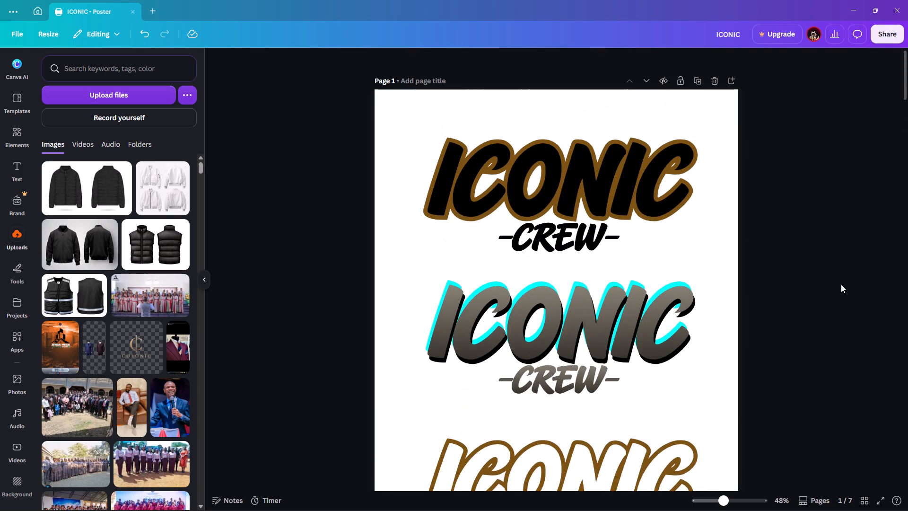
scroll(841, 284, "up", 2)
scroll(841, 284, "down", 14)
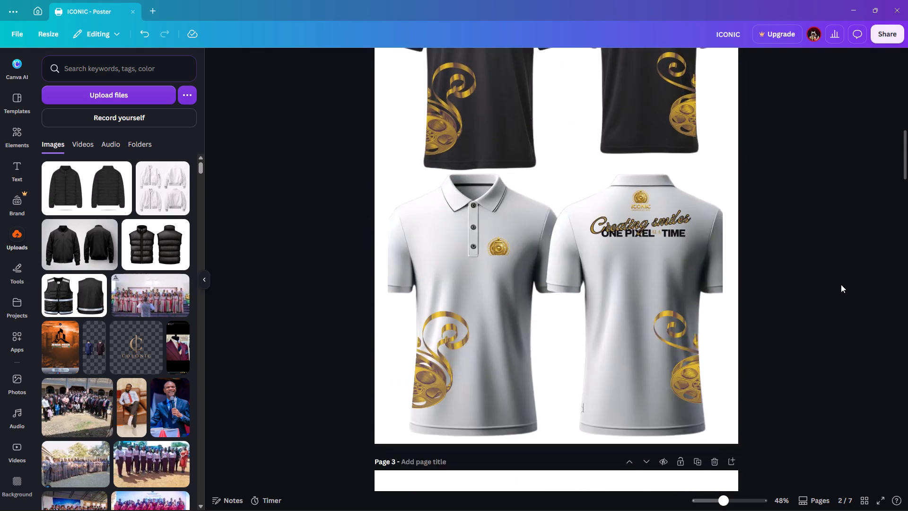
scroll(841, 284, "down", 16)
scroll(841, 284, "down", 9)
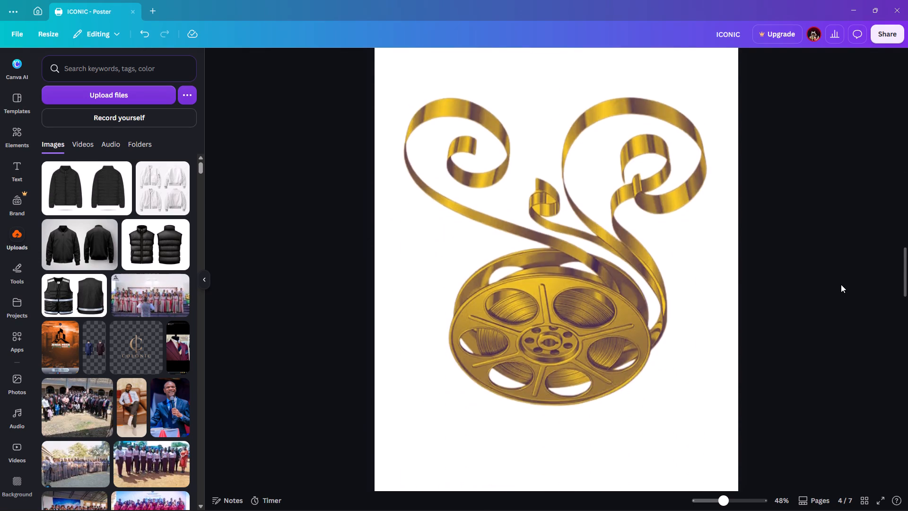
scroll(841, 284, "down", 17)
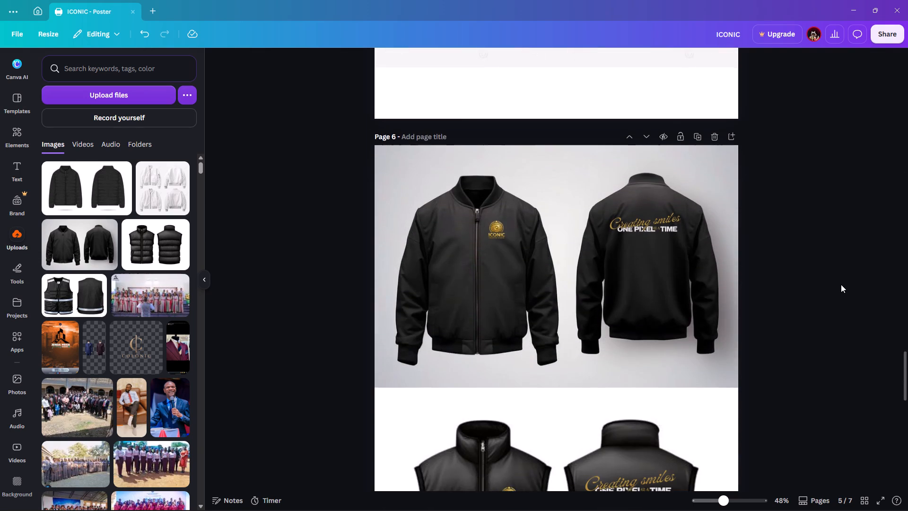
scroll(841, 284, "down", 10)
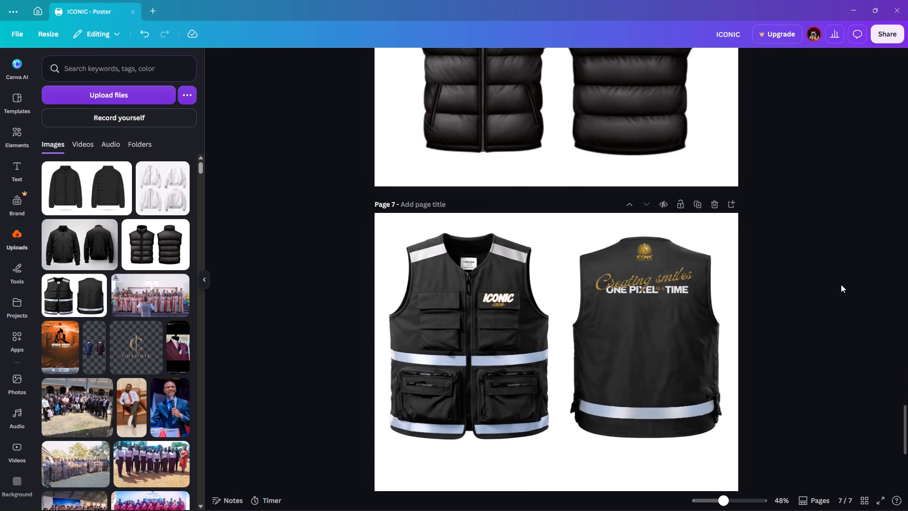
scroll(841, 284, "down", 5)
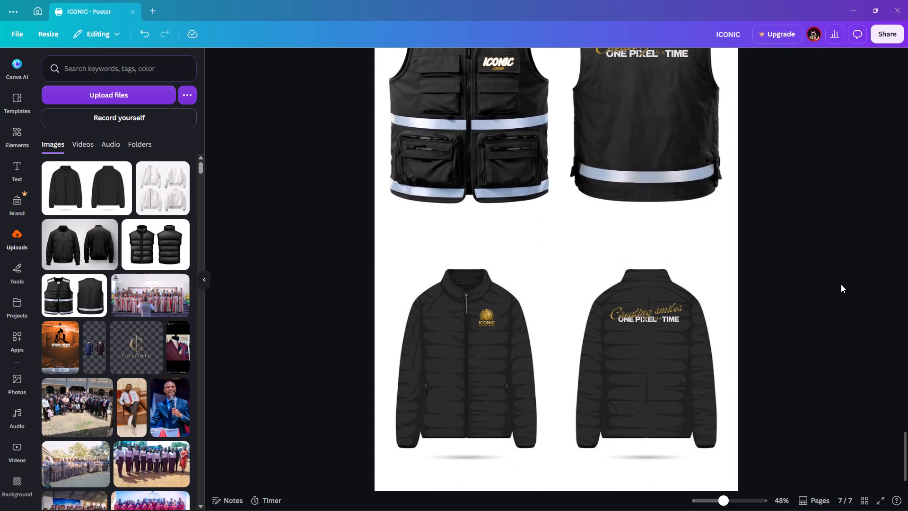
scroll(841, 284, "down", 1)
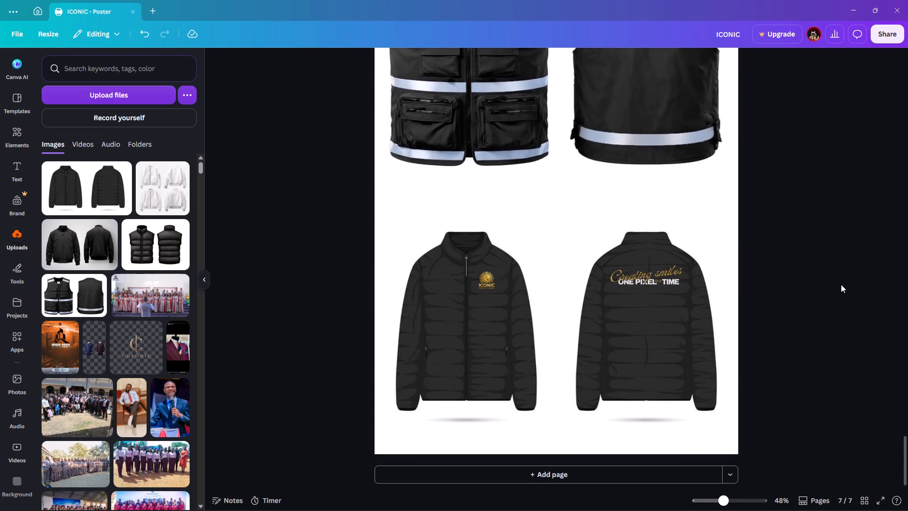
Download only page 7 of the design as a PNG.
left_click(905, 30)
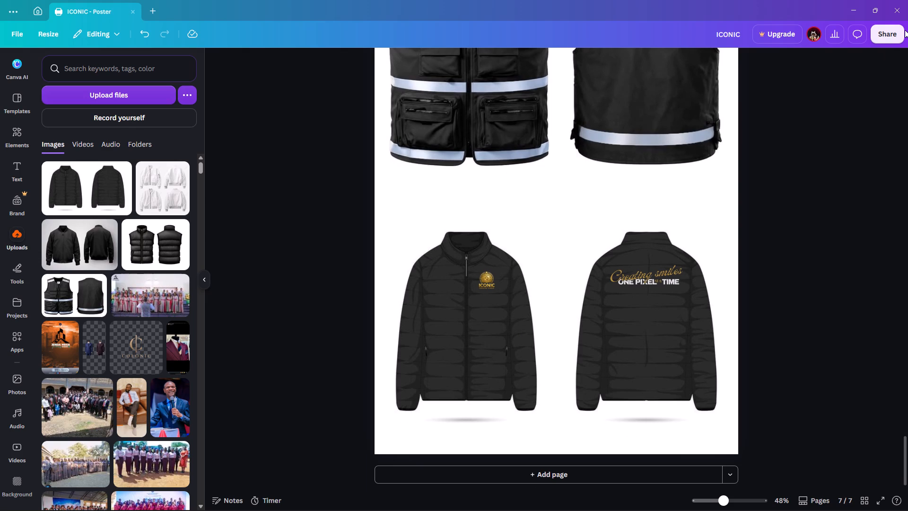
left_click(899, 31)
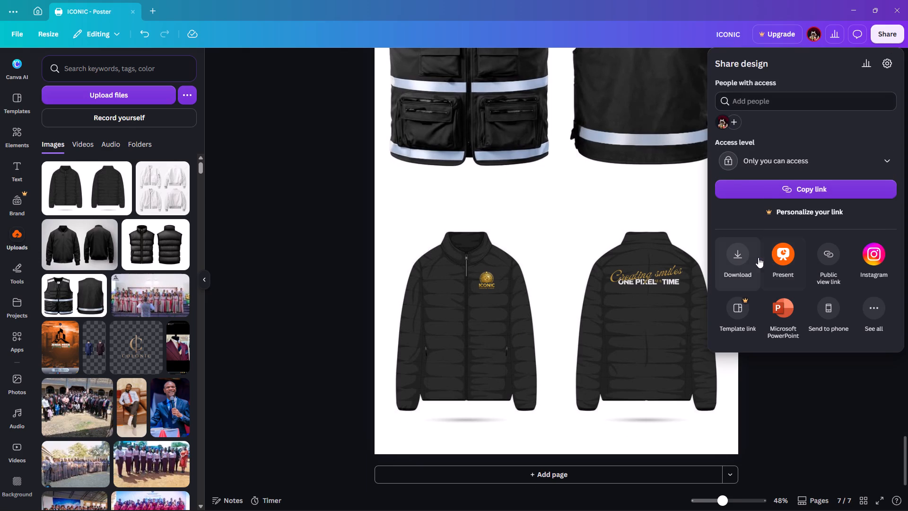
left_click(741, 257)
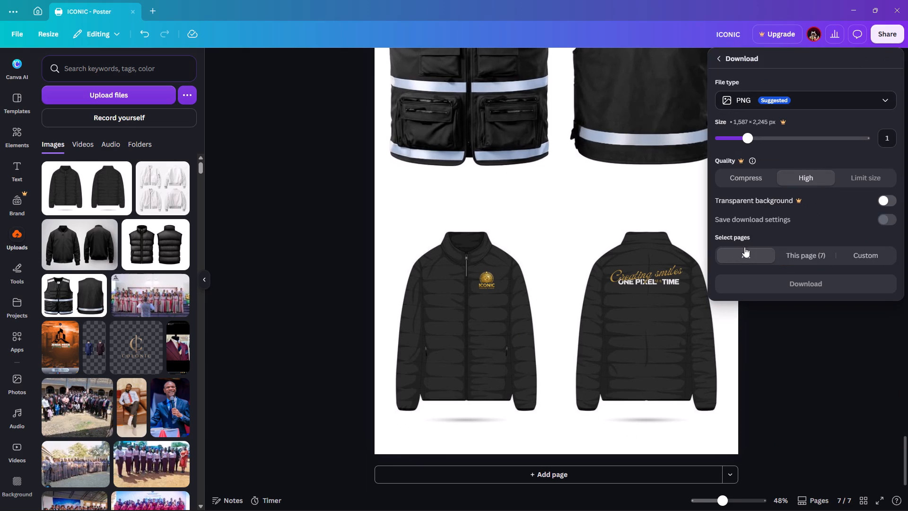
left_click(794, 252)
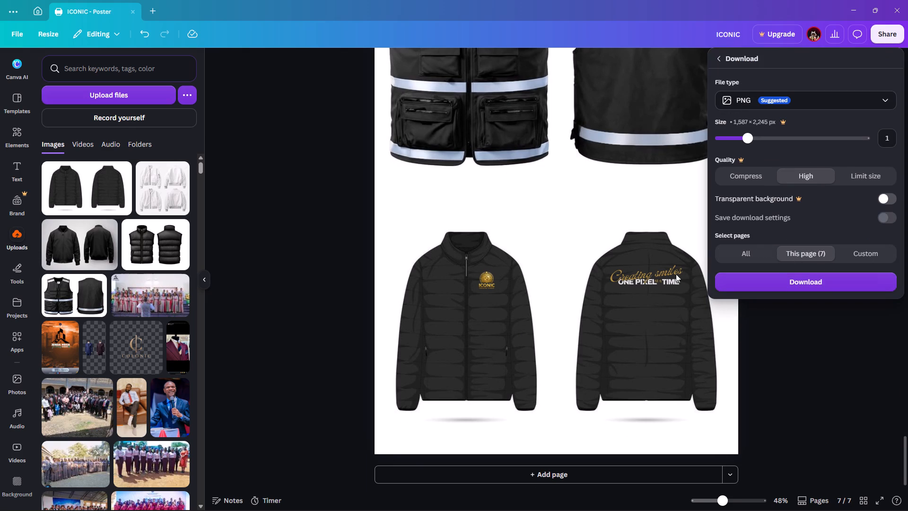
scroll(629, 280, "up", 3)
scroll(568, 279, "up", 4)
scroll(304, 266, "up", 3)
left_click(771, 279)
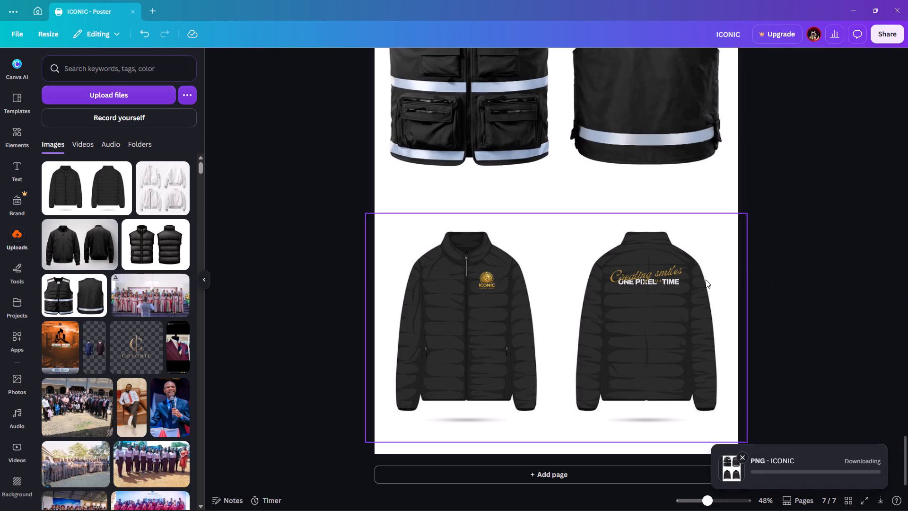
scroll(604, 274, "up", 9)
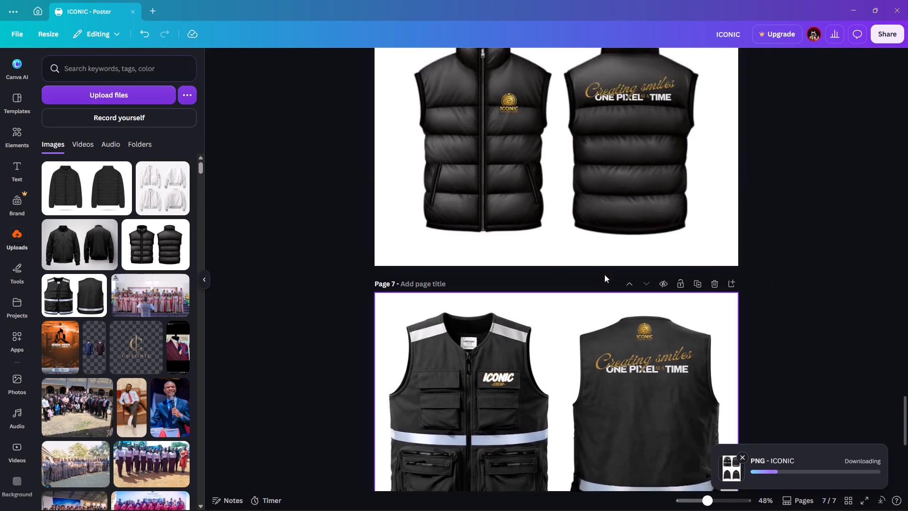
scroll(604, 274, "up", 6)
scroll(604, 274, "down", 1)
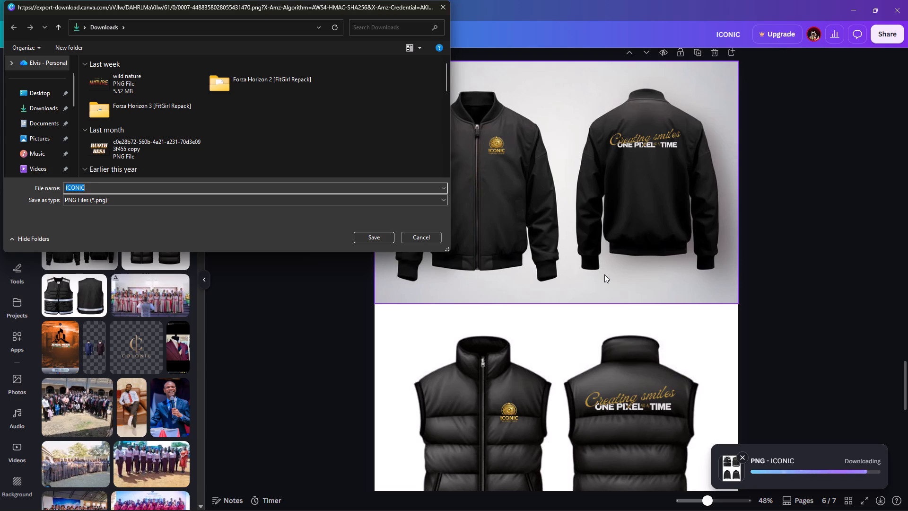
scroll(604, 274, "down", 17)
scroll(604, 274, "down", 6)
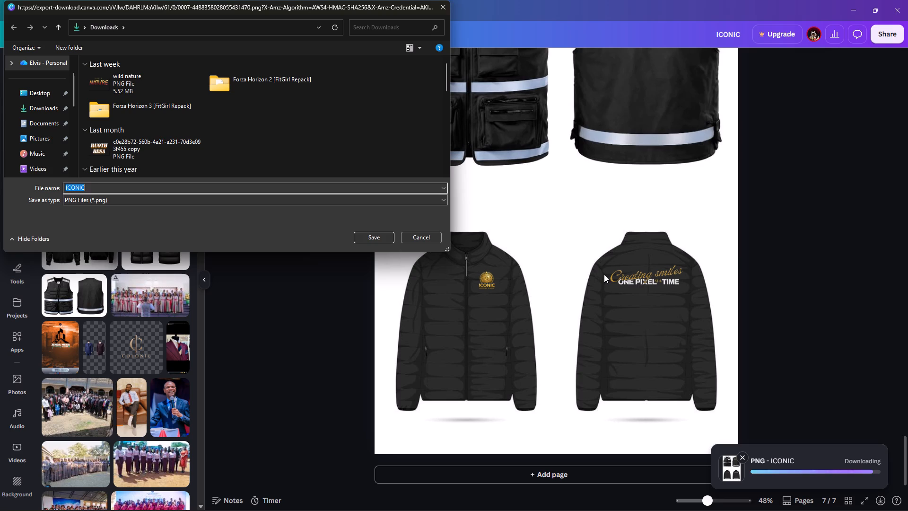
Save the exported PNG in the Downloads folder under the file name "ICONIC MERCH 1".
key("space")
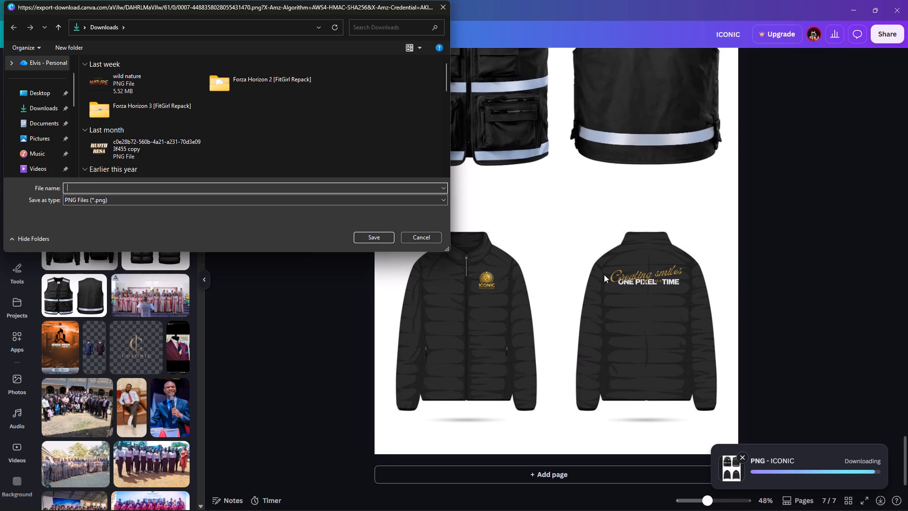
key("ctrl+z")
key("space")
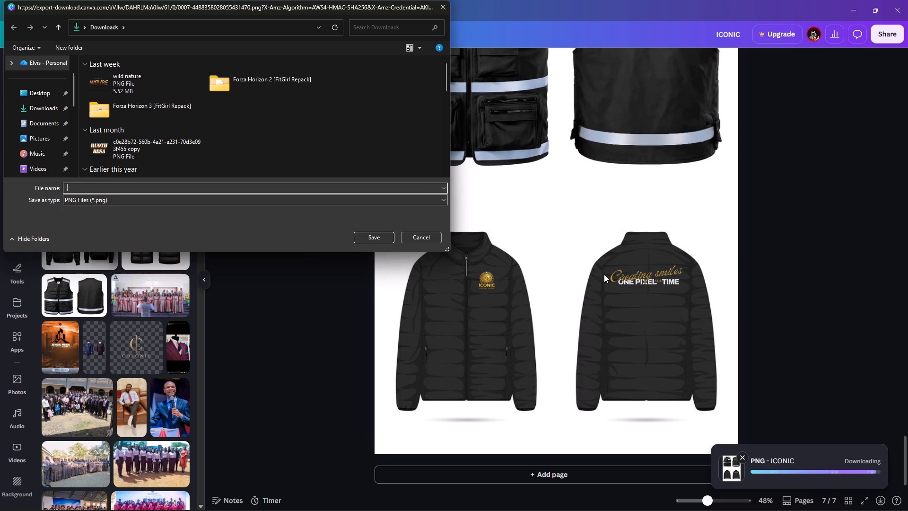
key("ctrl+z")
key("ctrl+z")
key("ctrl+z")
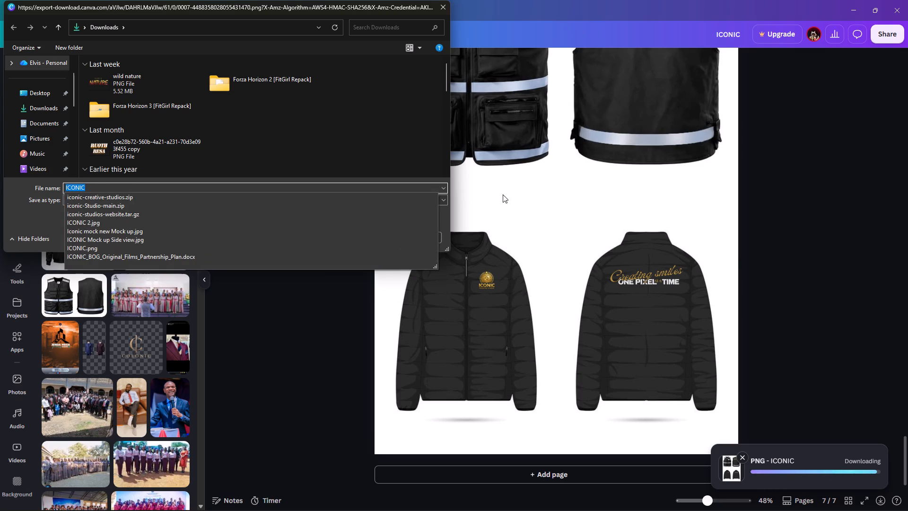
left_click(134, 190)
key("space")
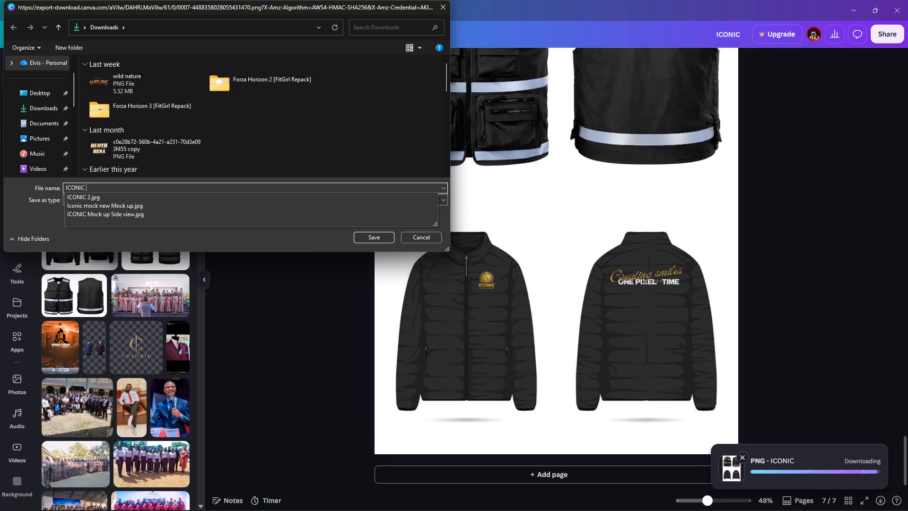
key("shift+m")
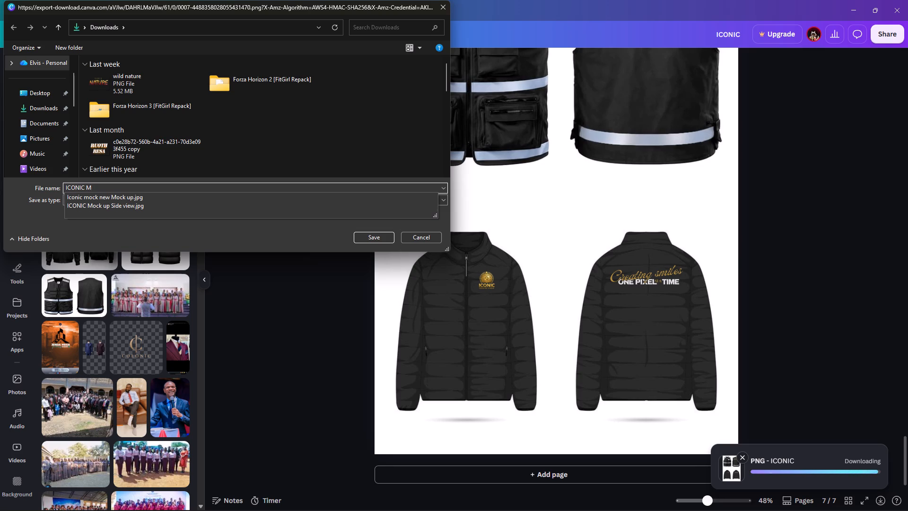
type("ERCH")
key("space")
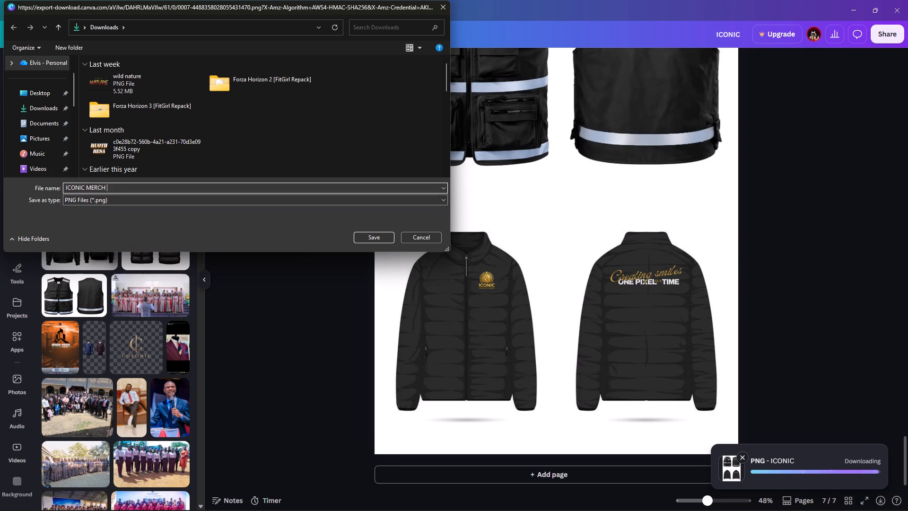
key("1")
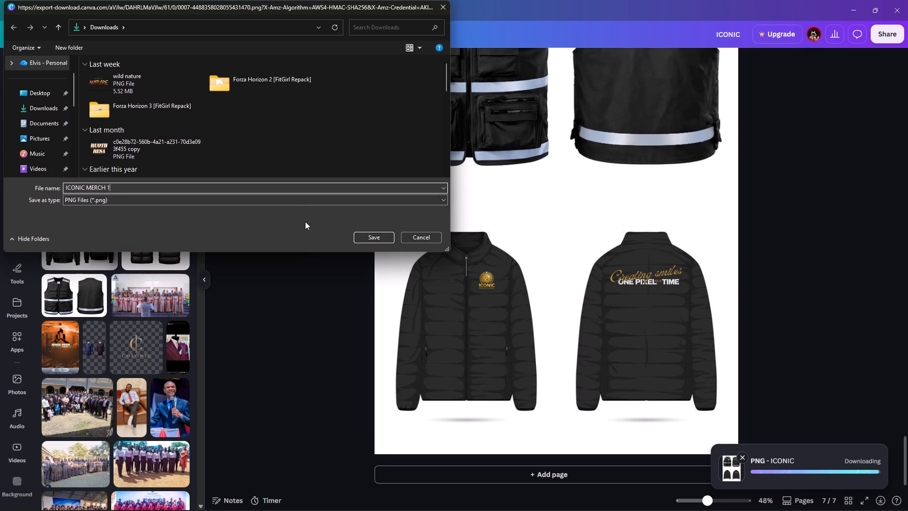
left_click(370, 238)
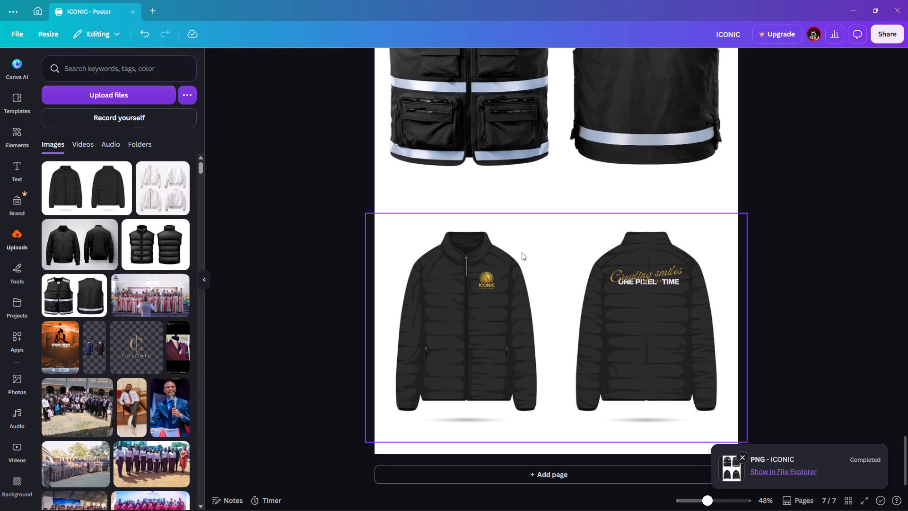
Download only page 6 of the design, with the black bomber jacket and puffer vest, as a JPG.
scroll(522, 252, "up", 12)
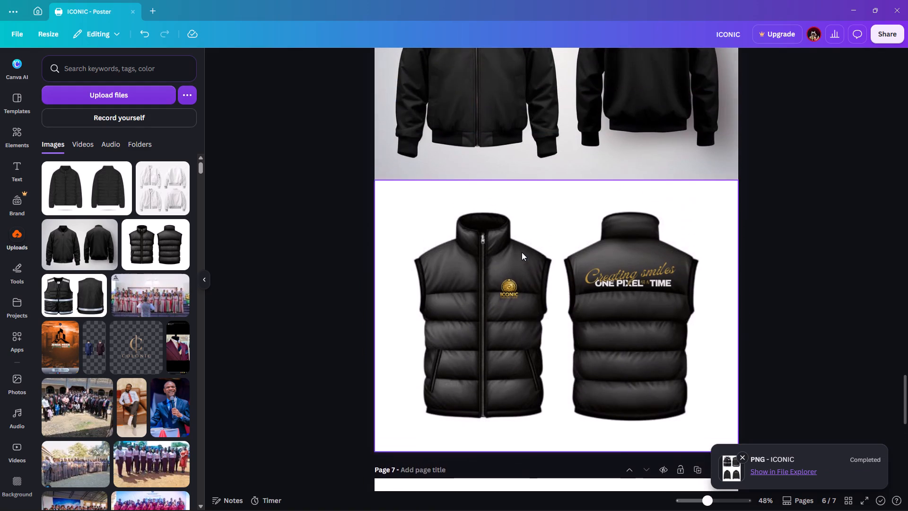
scroll(522, 252, "up", 1)
scroll(522, 252, "down", 3)
scroll(522, 252, "up", 7)
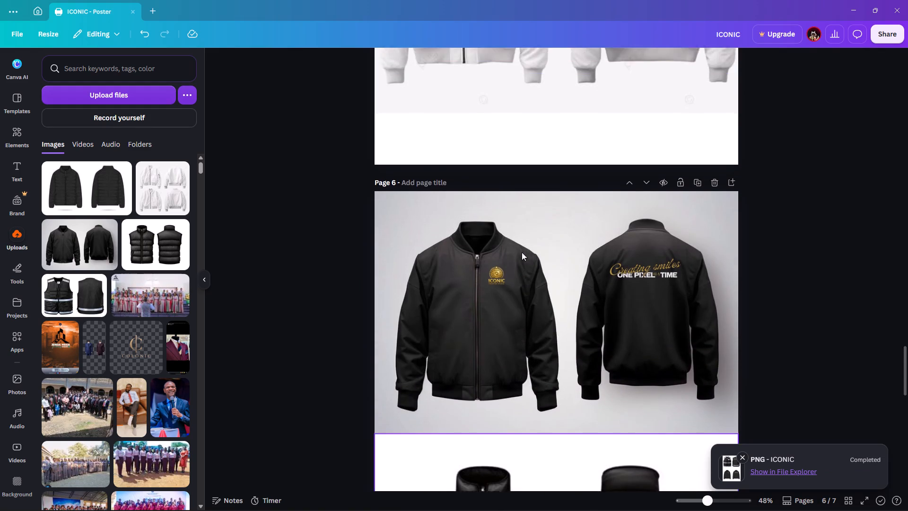
scroll(522, 252, "down", 3)
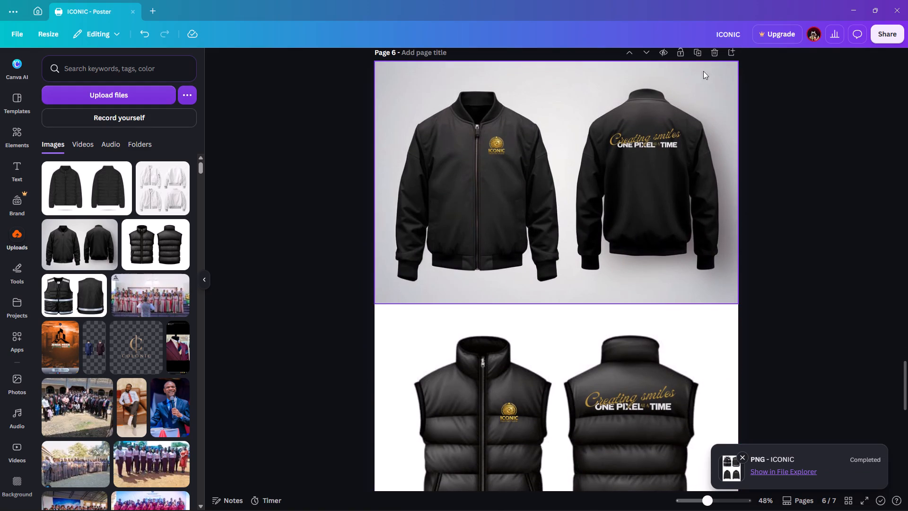
left_click(877, 36)
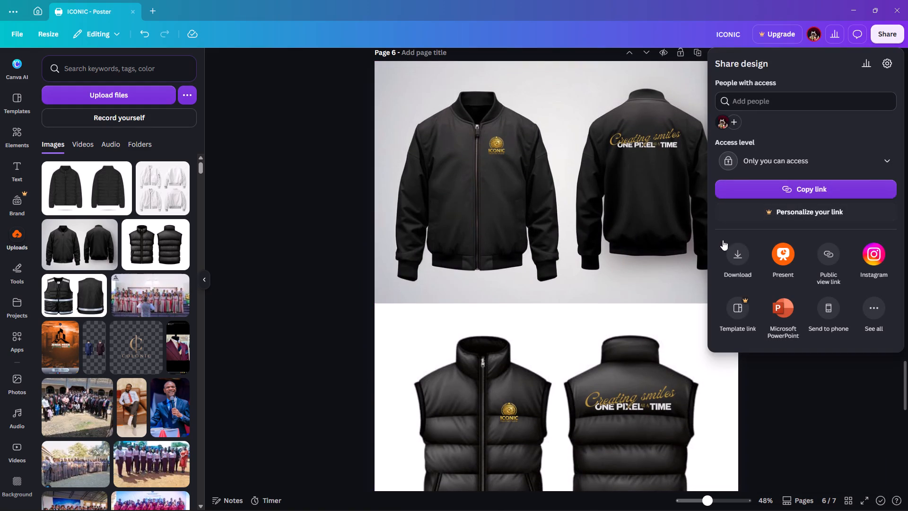
left_click(733, 256)
left_click(808, 251)
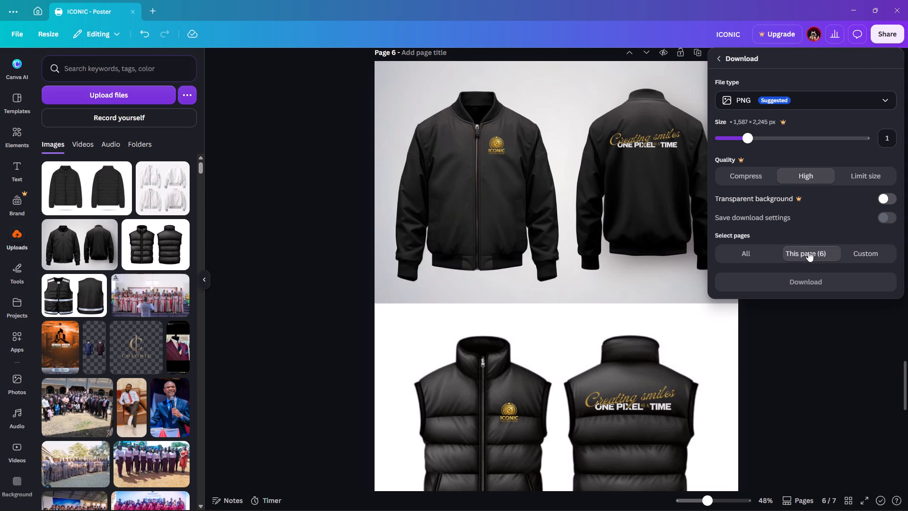
left_click(835, 103)
left_click(810, 121)
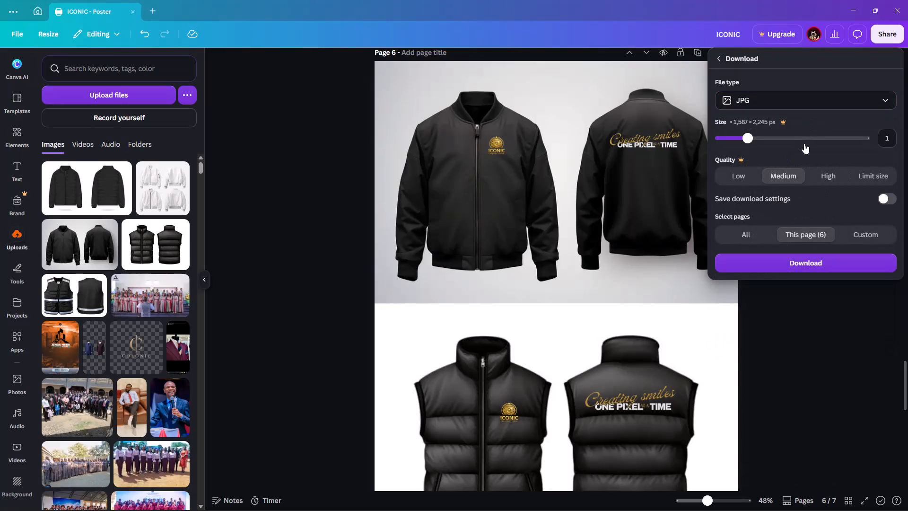
left_click(821, 139)
left_click(685, 137)
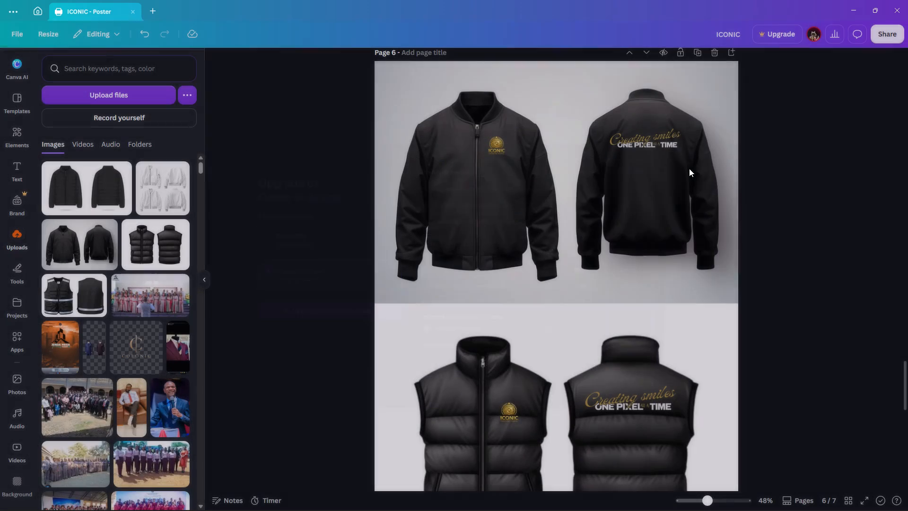
left_click(875, 40)
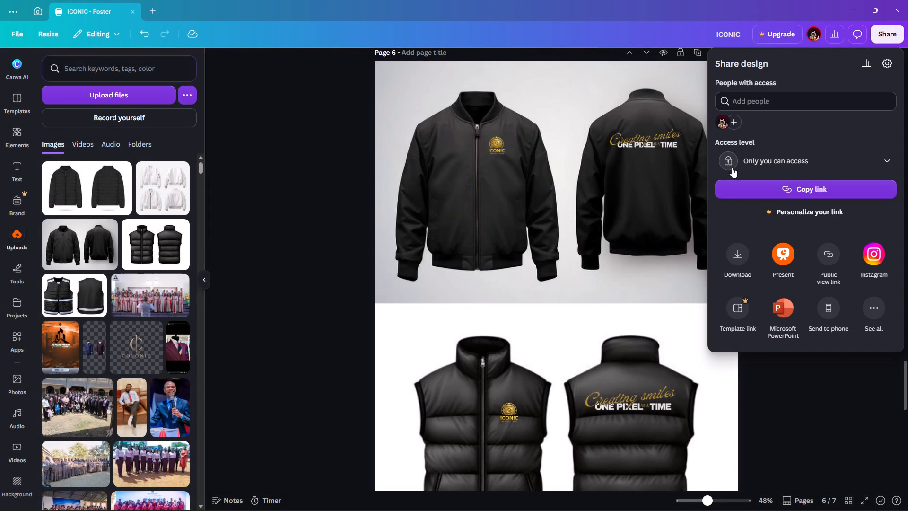
left_click(742, 256)
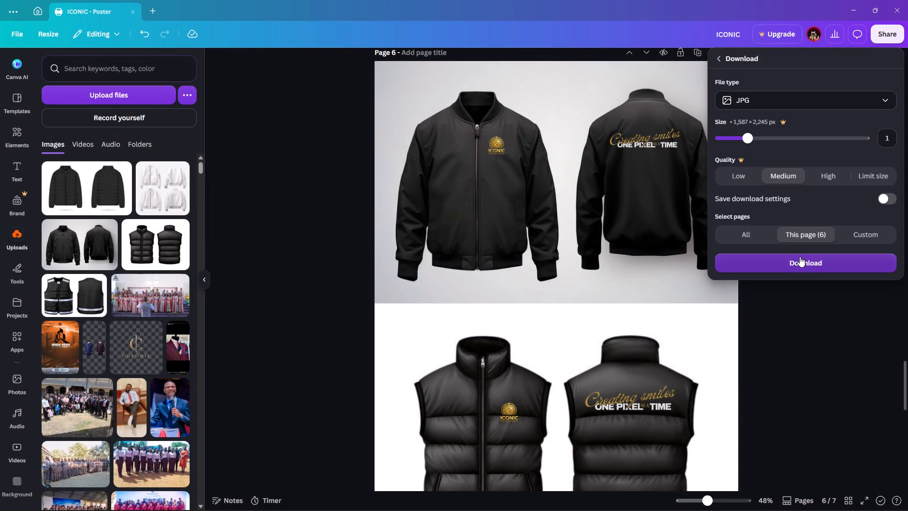
left_click(801, 257)
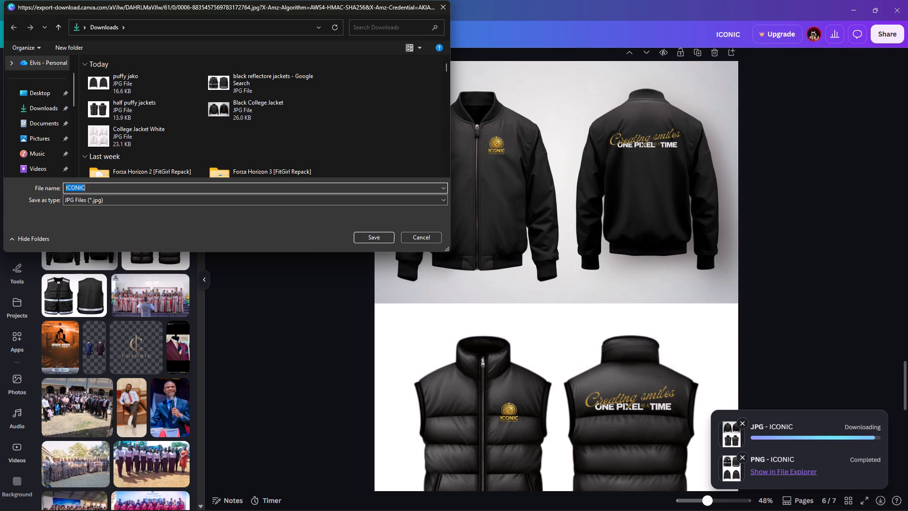
Save the exported page 6 JPG in the Downloads folder under the file name "ICONIC MERCH 2".
left_click(254, 189)
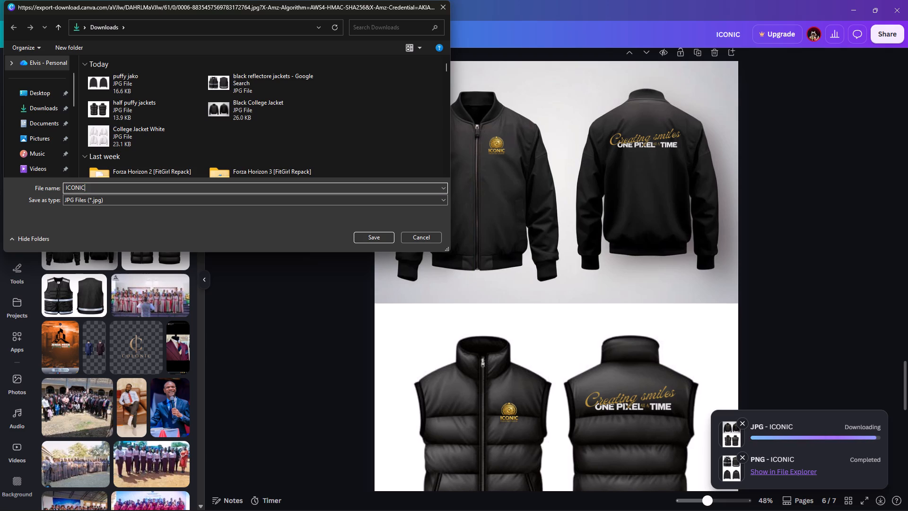
key("space")
key("space")
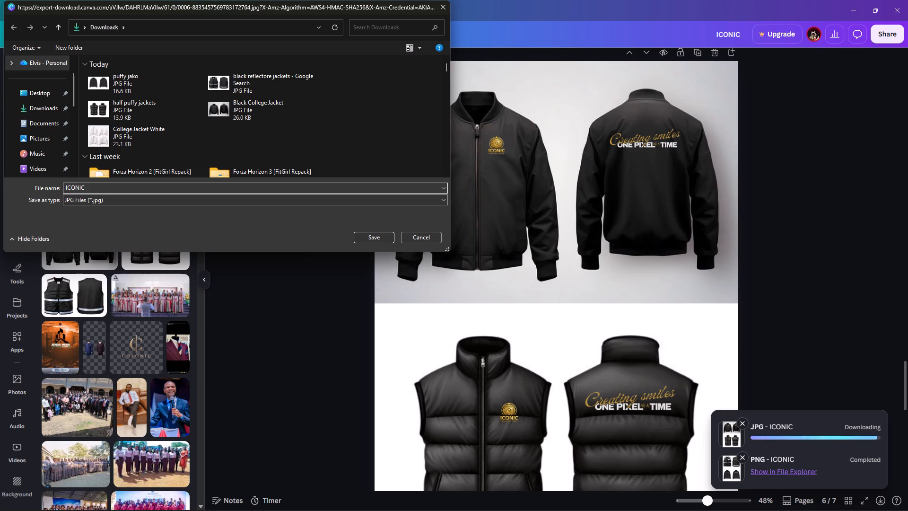
type("MERCH @")
key("BackSpace")
key("2")
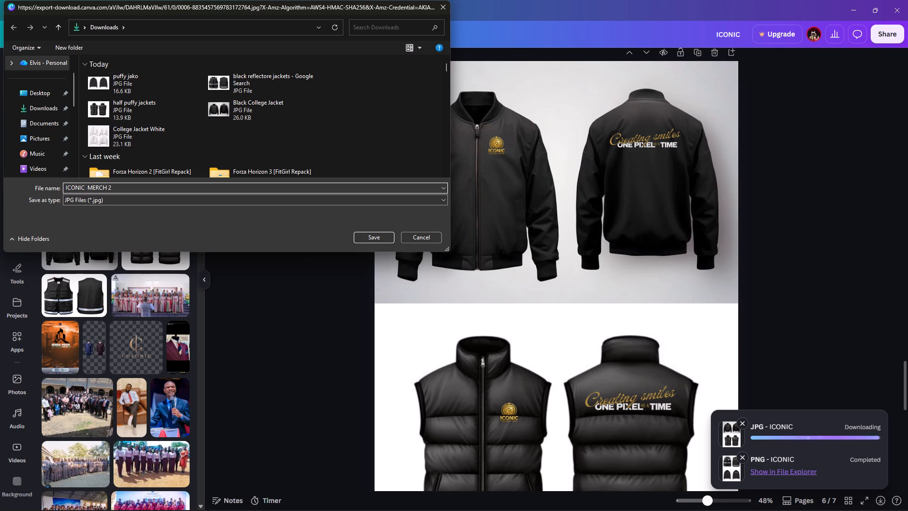
key("Return")
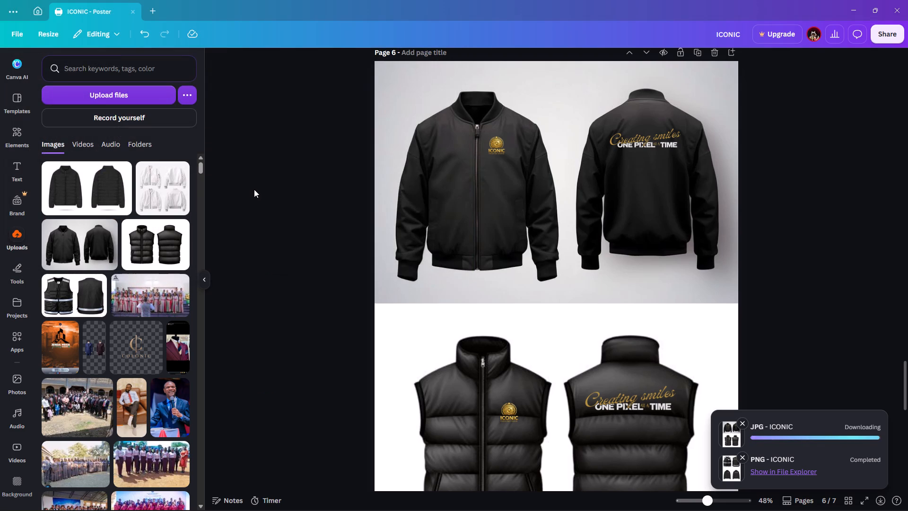
Download only page 5 of the design, with the white bomber jackets, as a JPG.
scroll(622, 229, "up", 5)
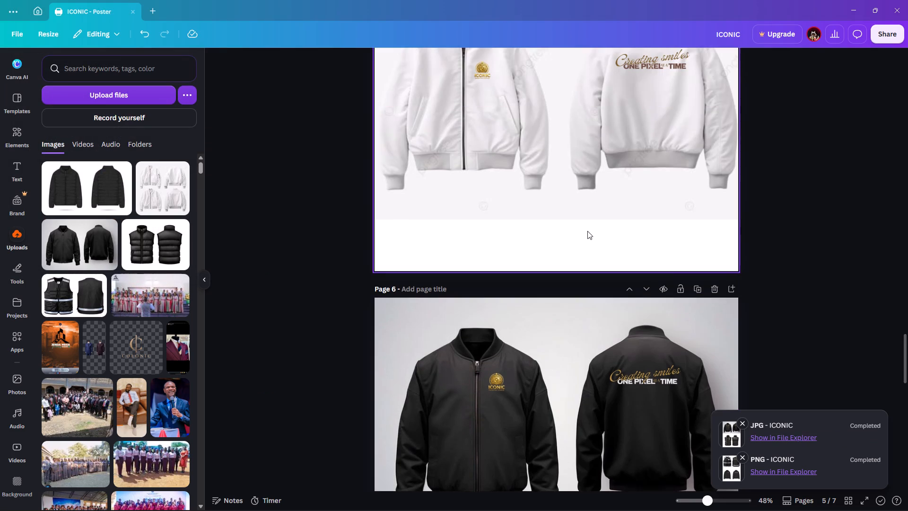
scroll(586, 231, "up", 7)
scroll(585, 227, "down", 1)
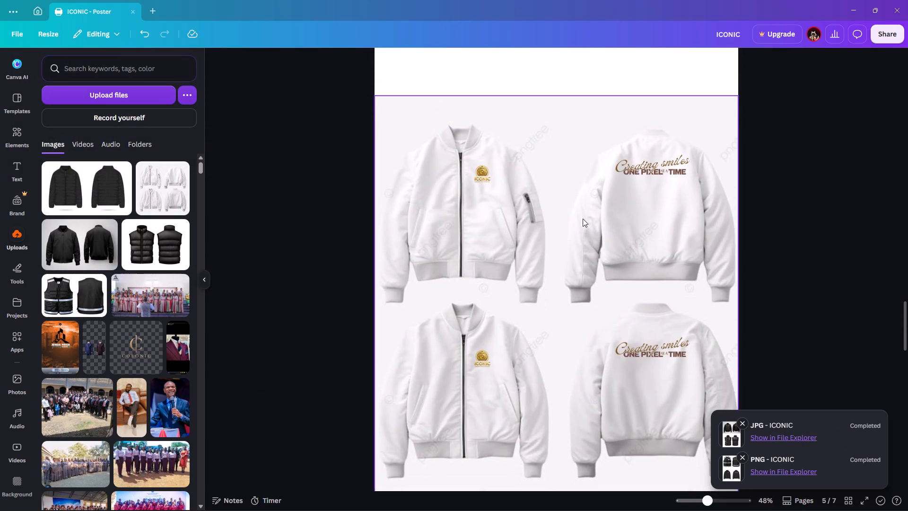
left_click(314, 207)
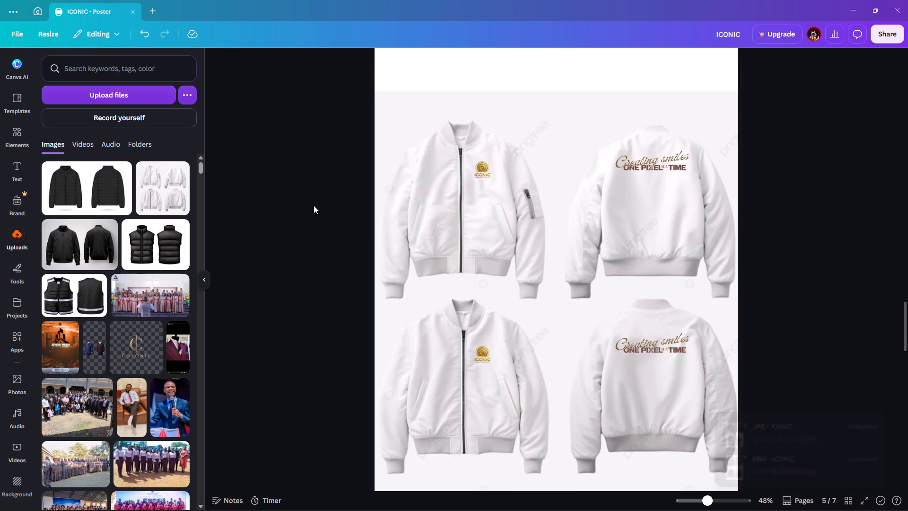
scroll(527, 283, "up", 7)
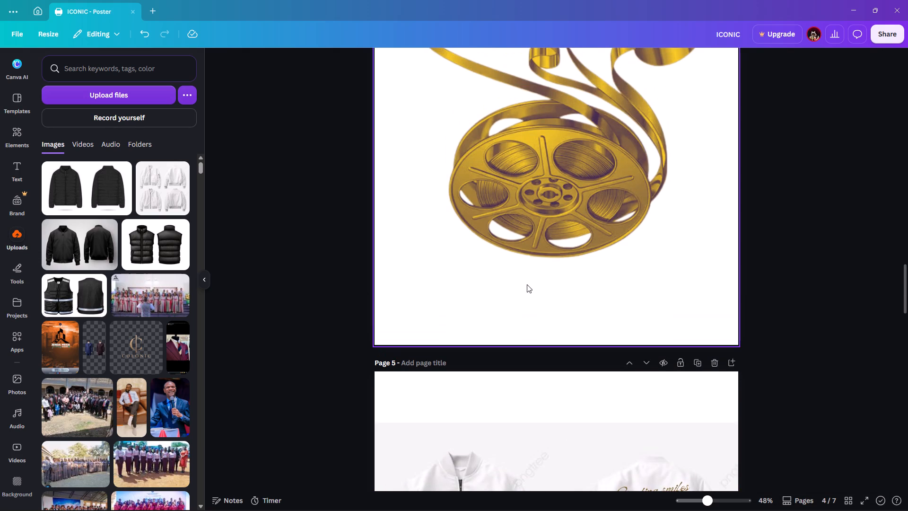
scroll(527, 284, "up", 5)
scroll(527, 284, "down", 14)
scroll(539, 259, "up", 2)
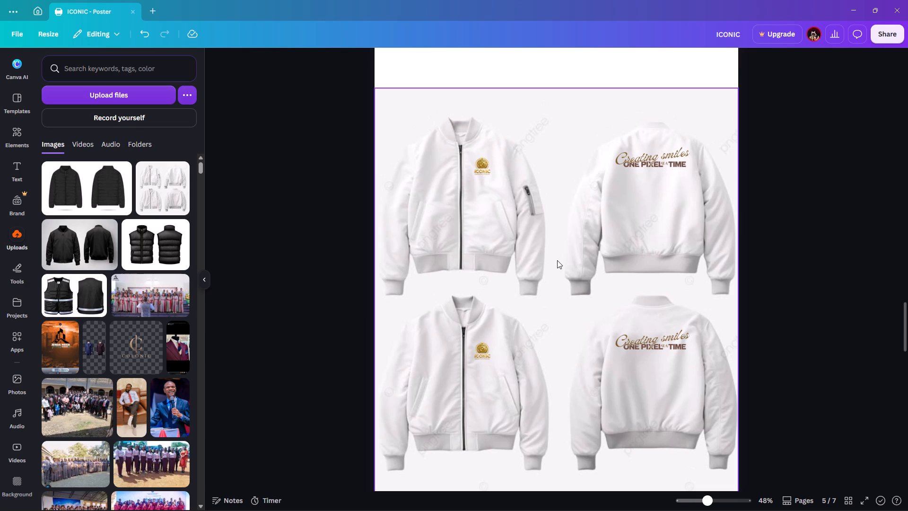
scroll(460, 188, "up", 2)
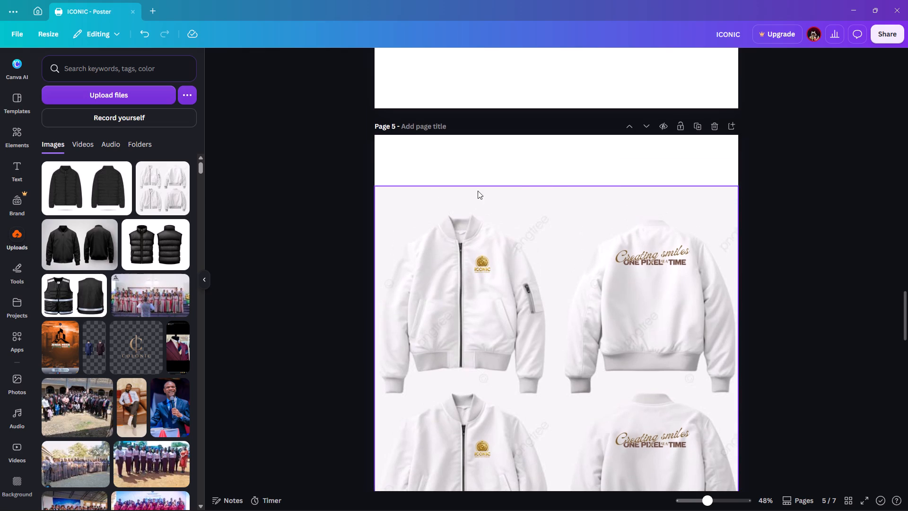
left_click(890, 39)
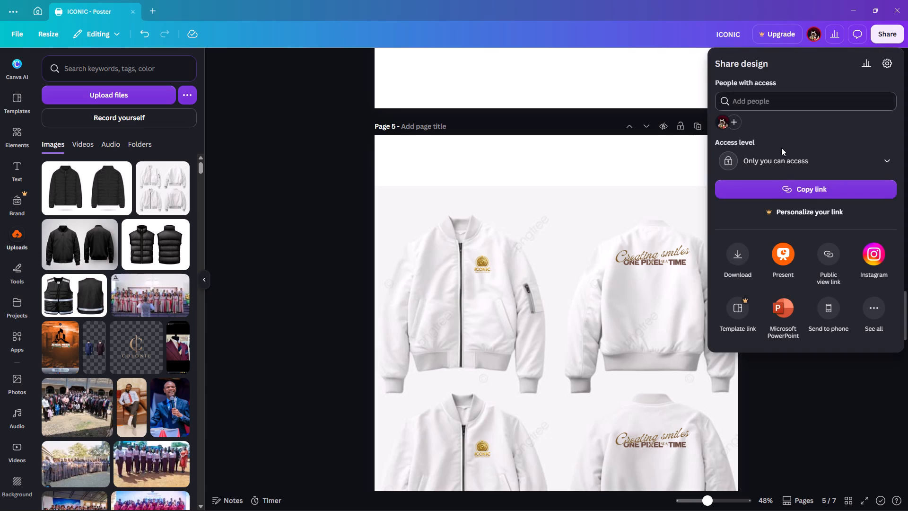
left_click(738, 256)
left_click(800, 230)
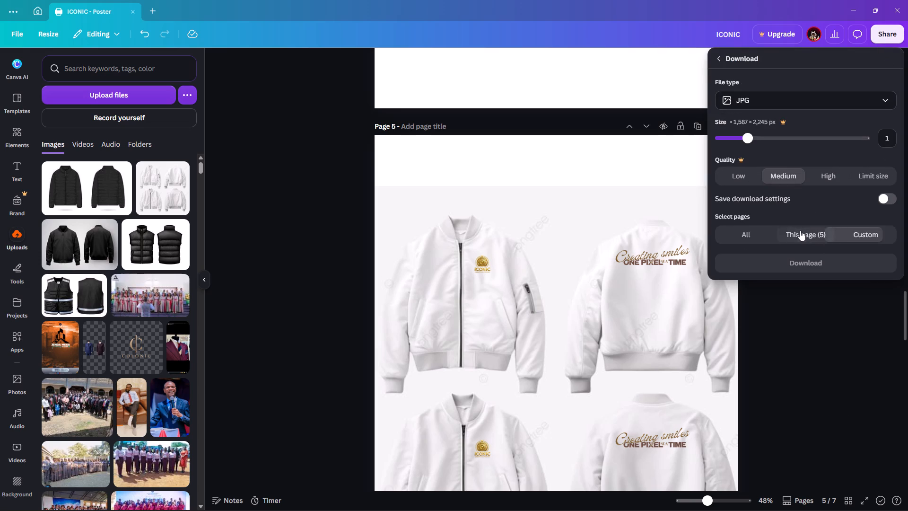
left_click(812, 261)
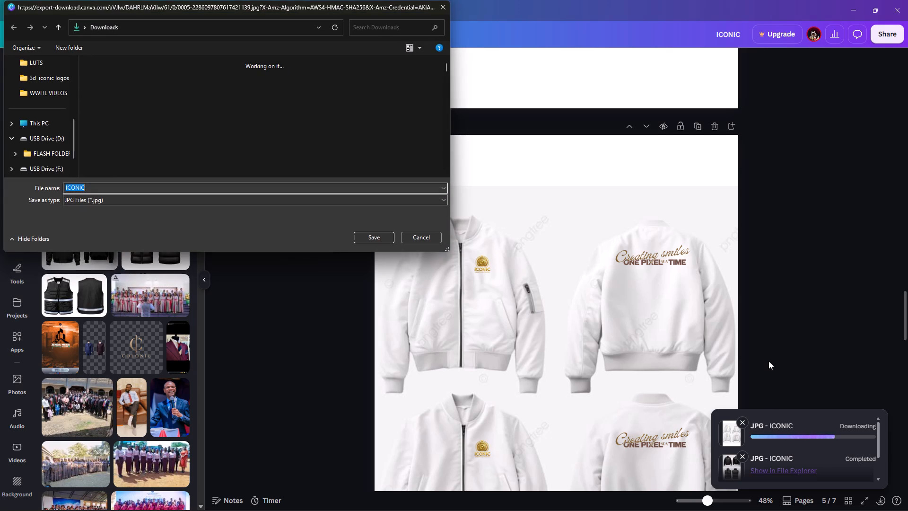
Save the exported page 5 JPG in the Downloads folder under the file name "ICONIC MERCH 3".
left_click(107, 184)
left_click(103, 189)
key("space")
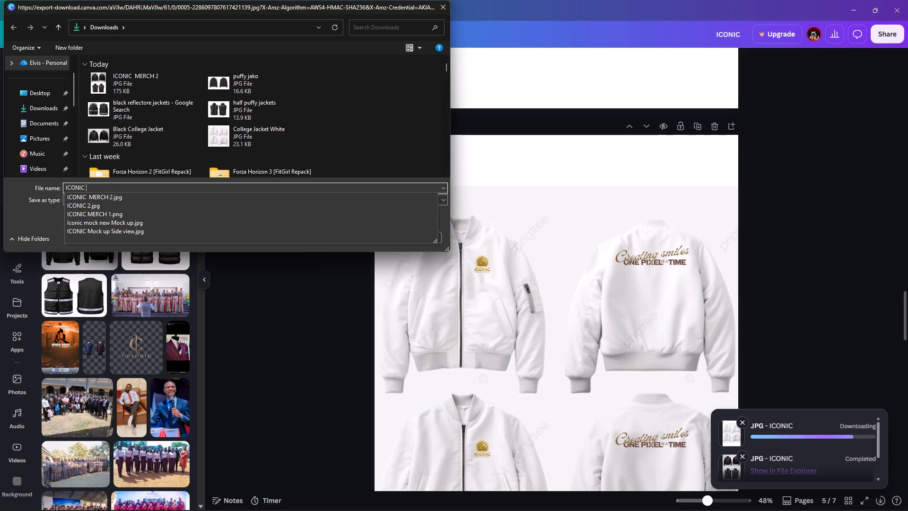
type("MER")
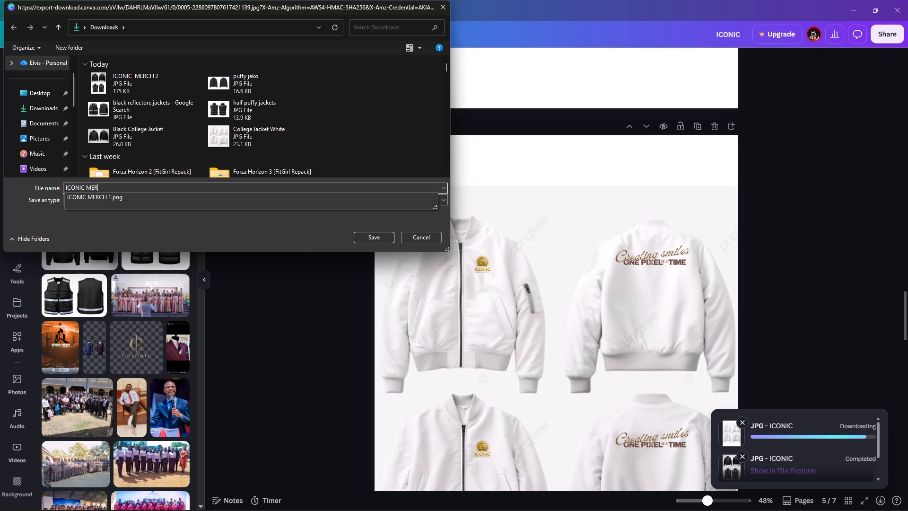
key("shift+c")
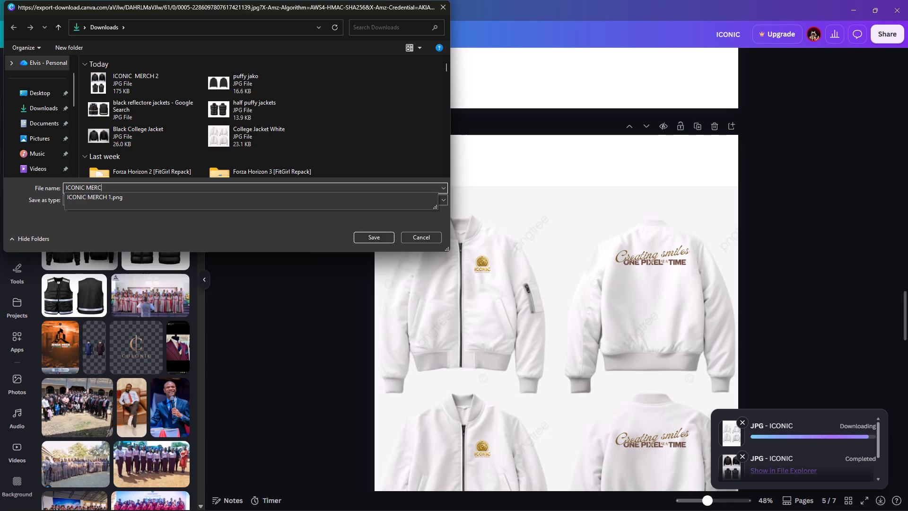
type("H")
key("space")
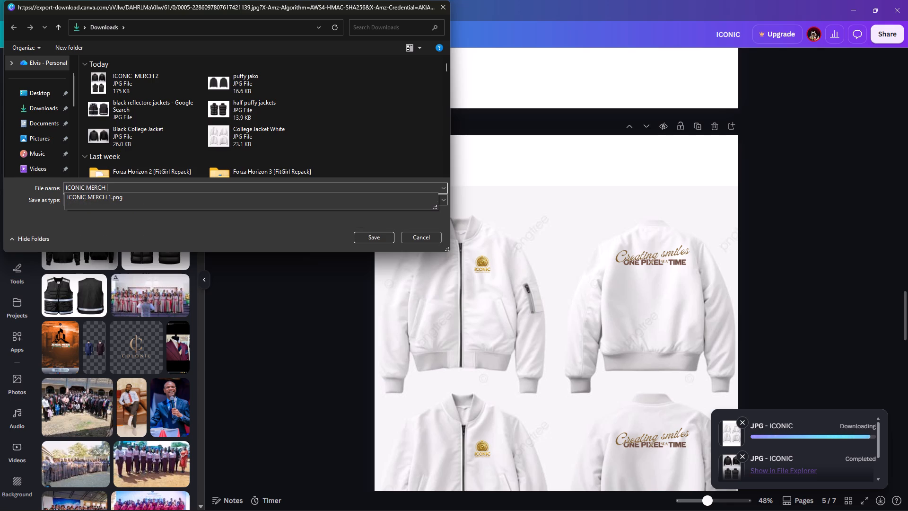
key("3")
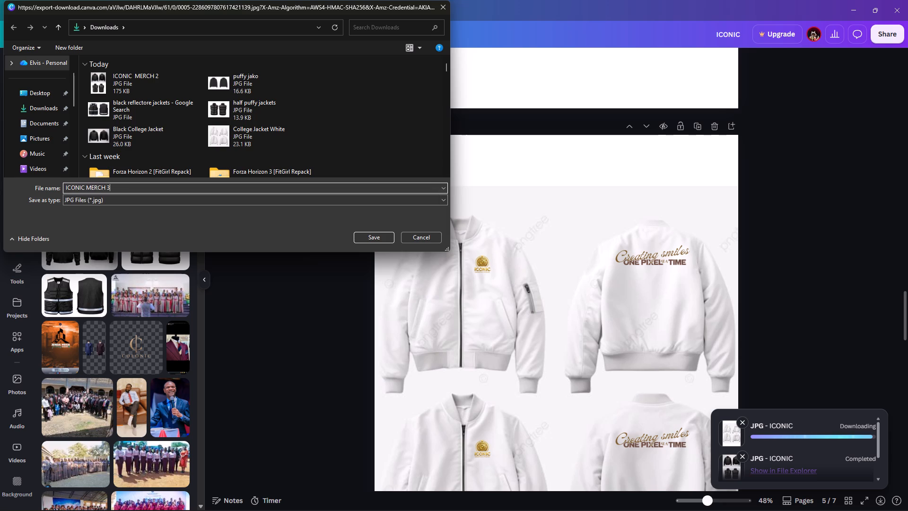
key("Return")
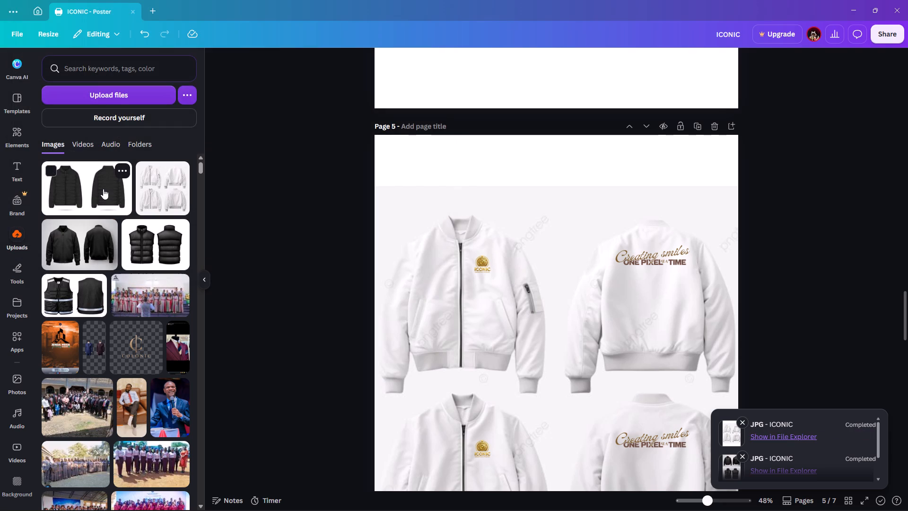
Download only page 7 of the design, with the black reflective vest and puffer jacket, as a JPG.
scroll(113, 180, "down", 5)
scroll(194, 200, "down", 9)
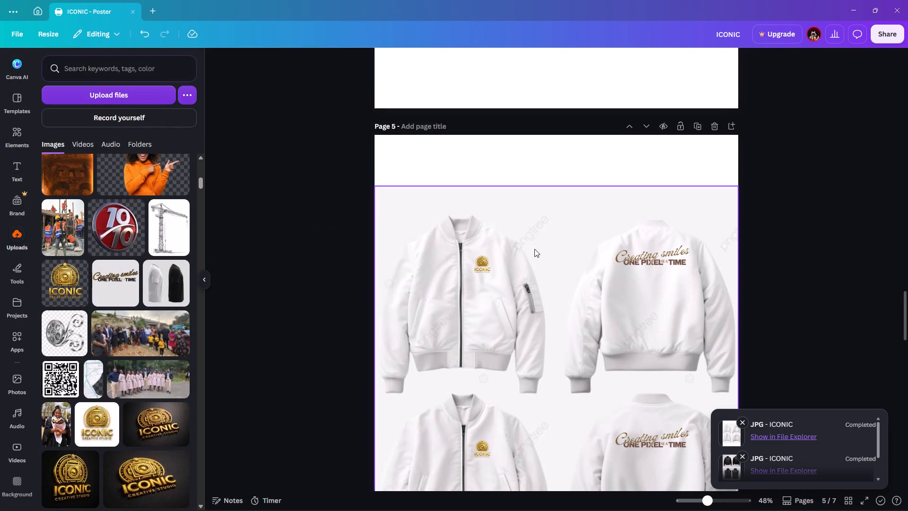
scroll(534, 249, "down", 20)
scroll(534, 249, "down", 8)
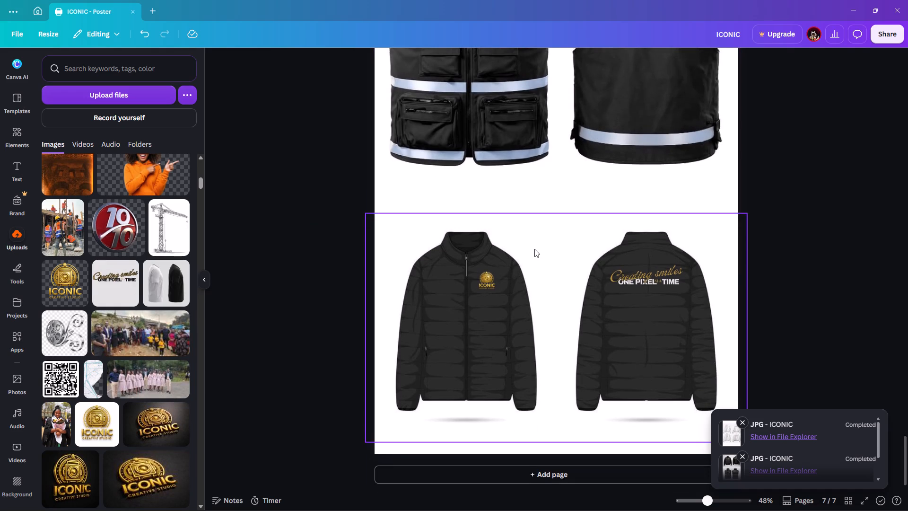
scroll(534, 249, "up", 2)
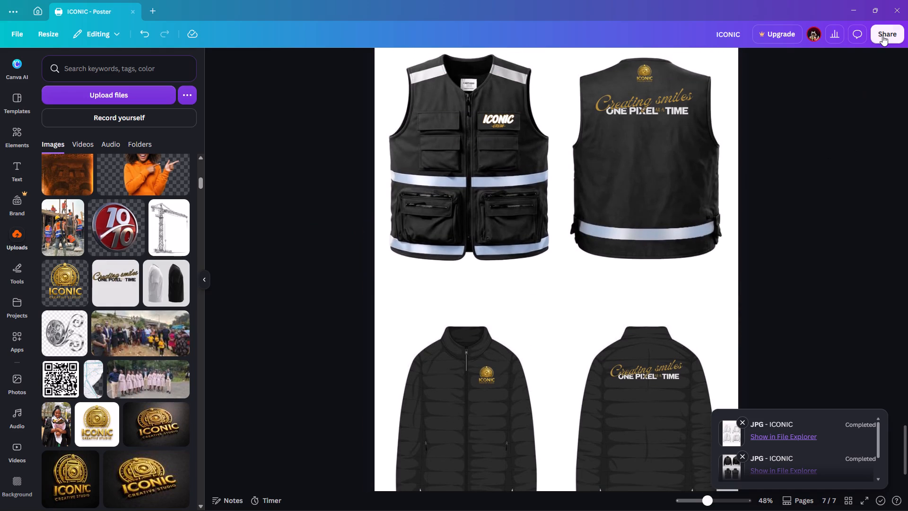
left_click(882, 35)
left_click(748, 248)
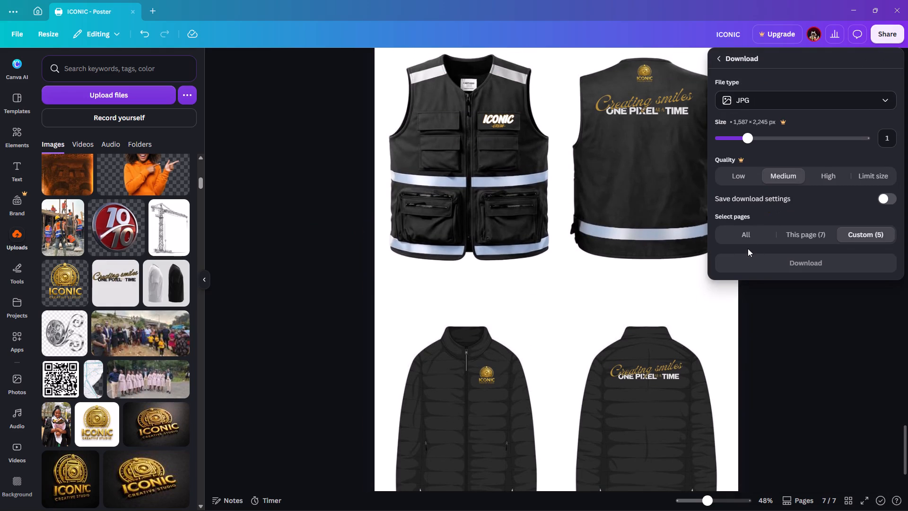
left_click(803, 233)
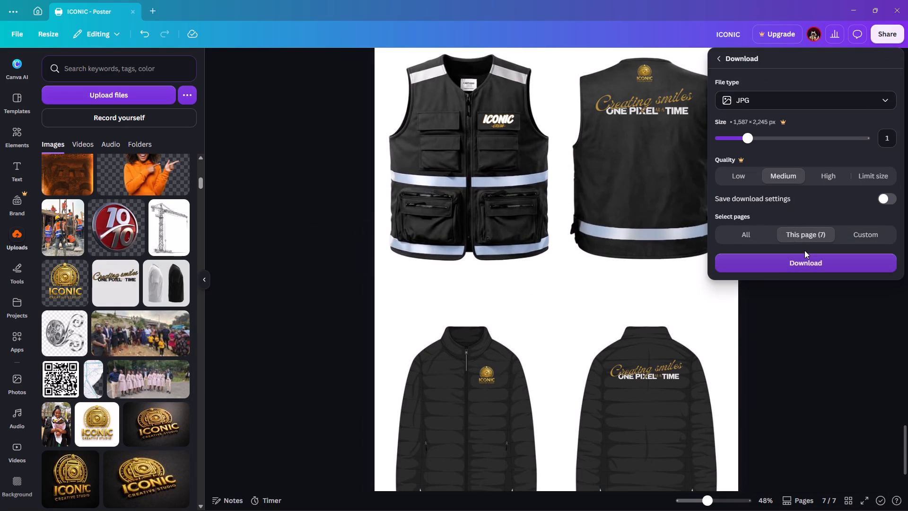
left_click(808, 262)
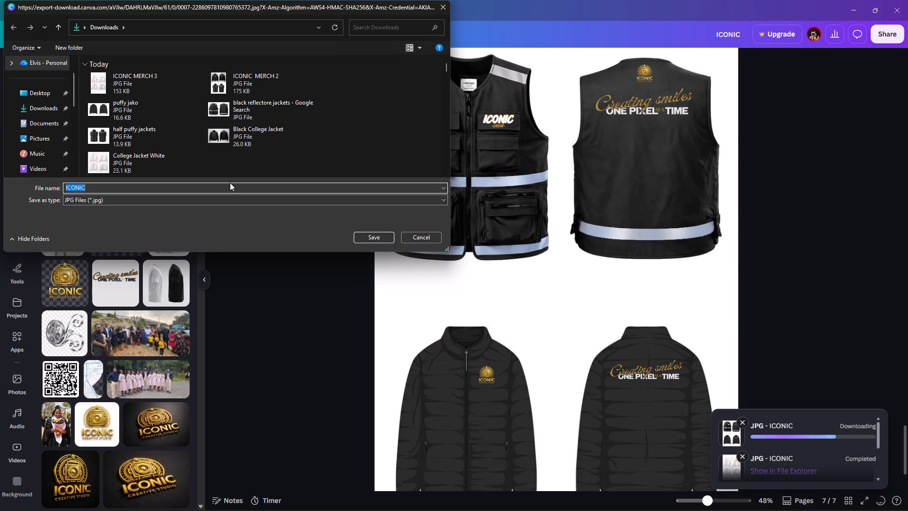
Save the exported page 7 JPG in the Downloads folder under the file name "ICONIC MERCH 1".
left_click(99, 189)
key("space")
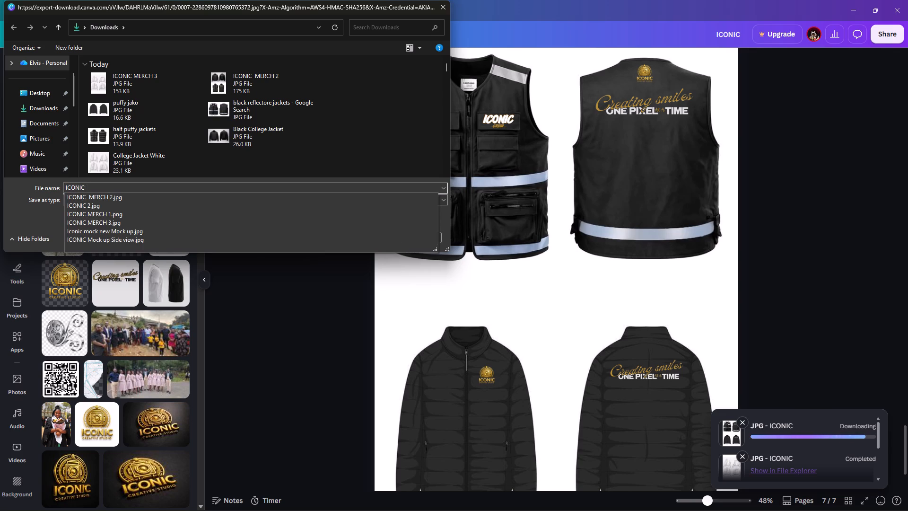
left_click(71, 211)
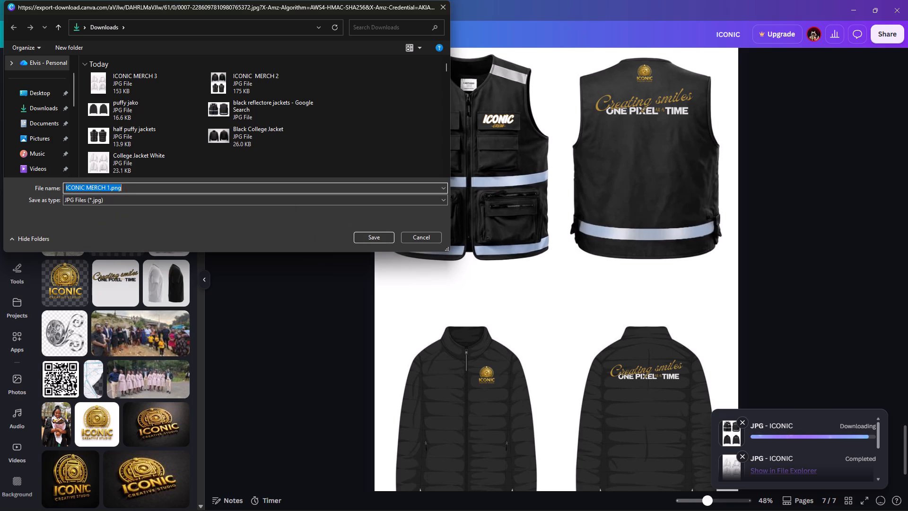
key("BackSpace")
key("BackSpace")
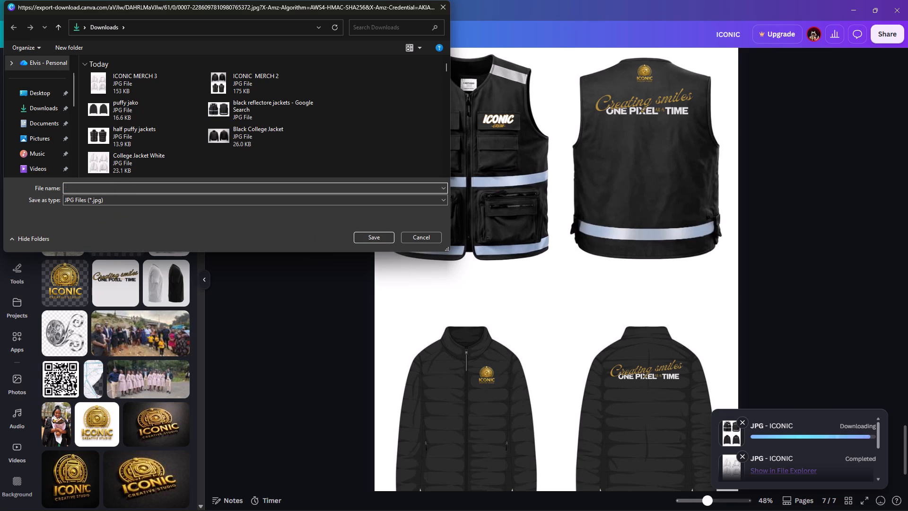
key("ctrl+z")
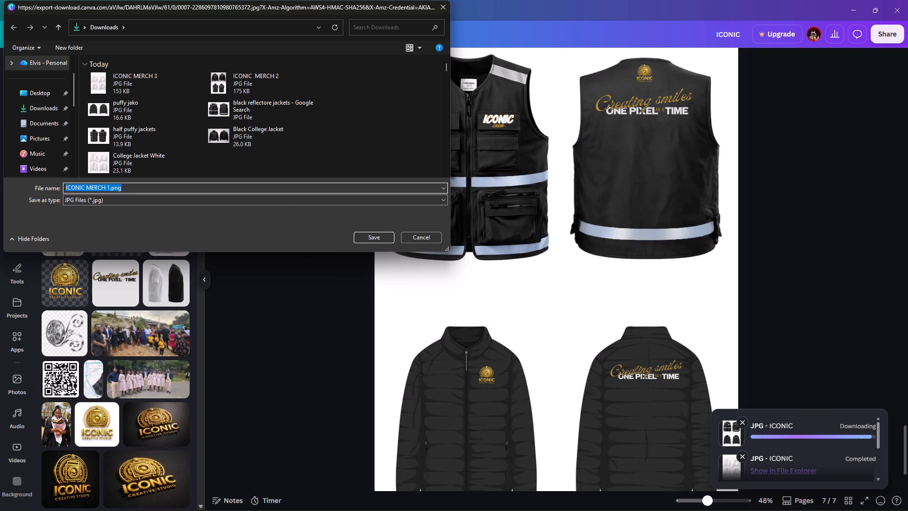
left_click(135, 191)
key("BackSpace")
key("BackSpace")
key("BackSpace")
key("BackSpace")
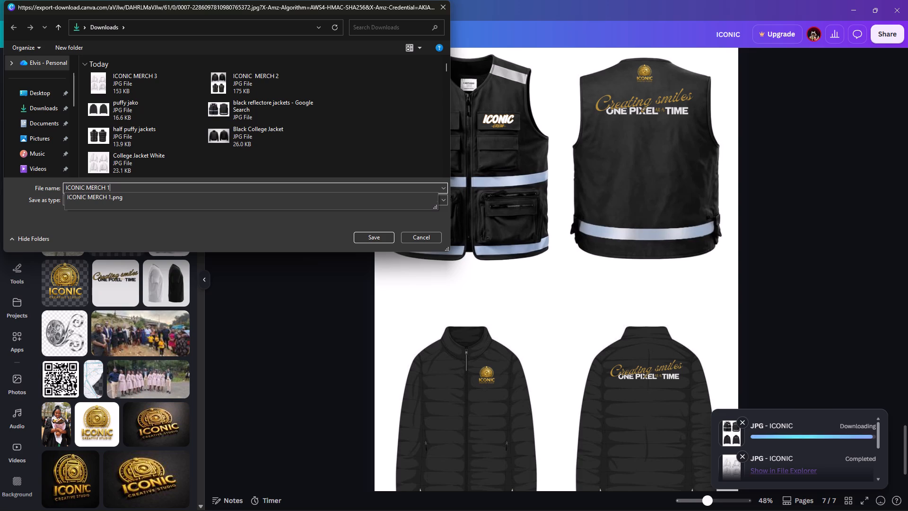
key("Return")
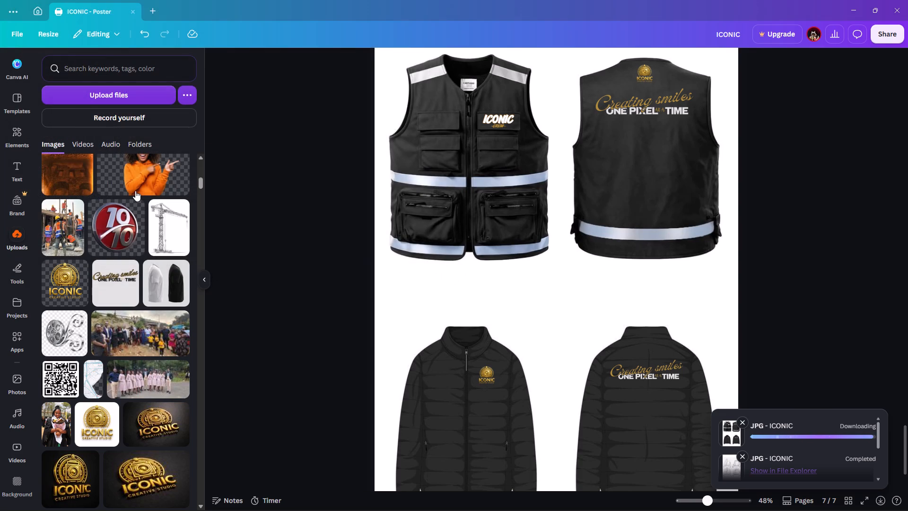
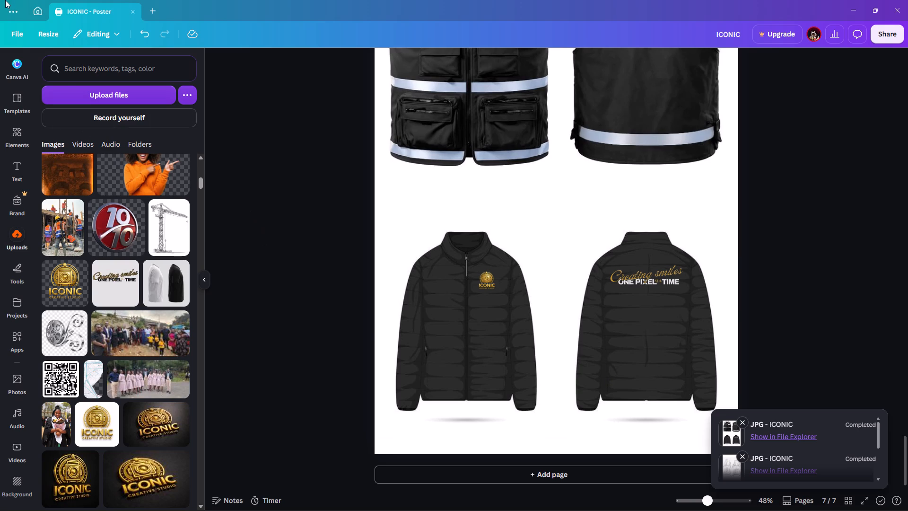
Leave the poster editor for the home page and look through the recent designs there.
left_click(36, 8)
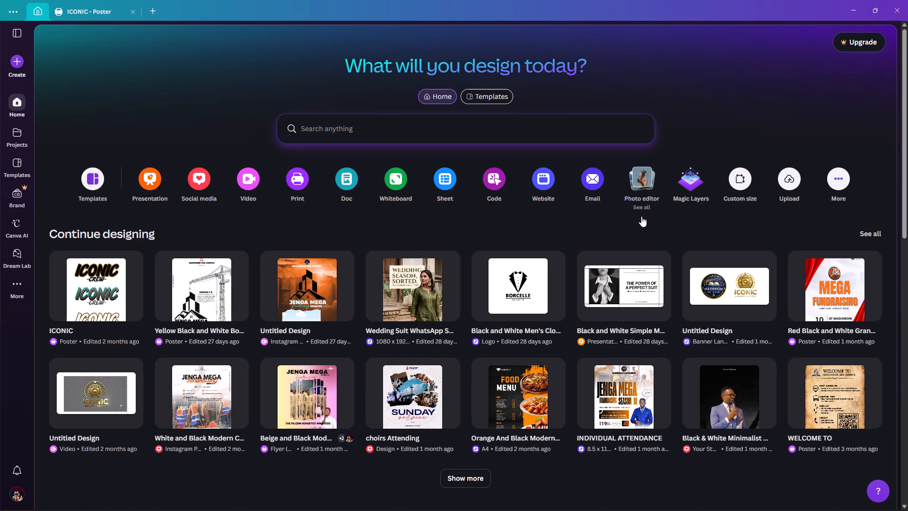
scroll(641, 216, "down", 5)
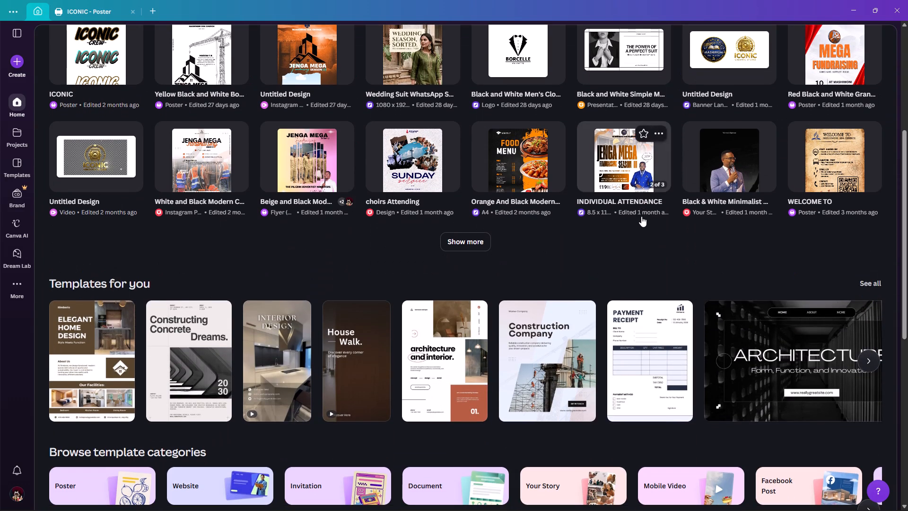
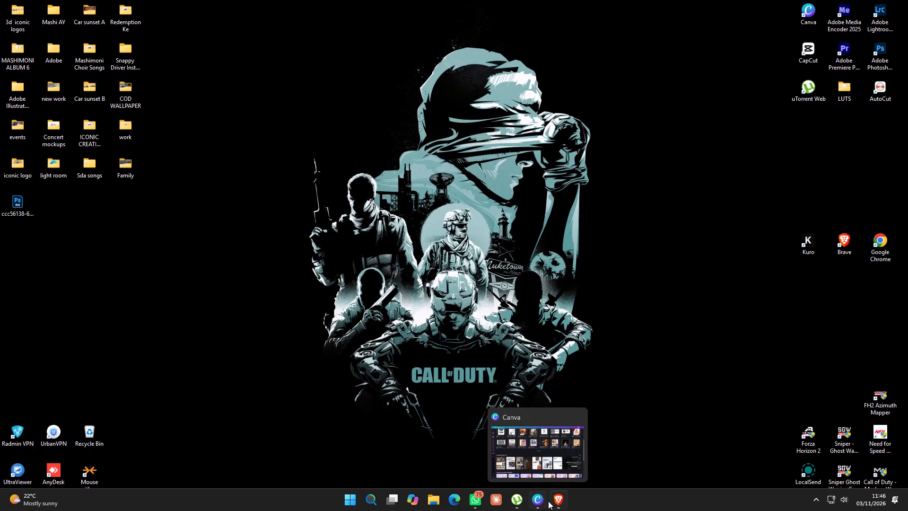
Switch to Canva and open the untitled video design with the gold ICONIC Creative Studio logo from the recent designs.
left_click(544, 501)
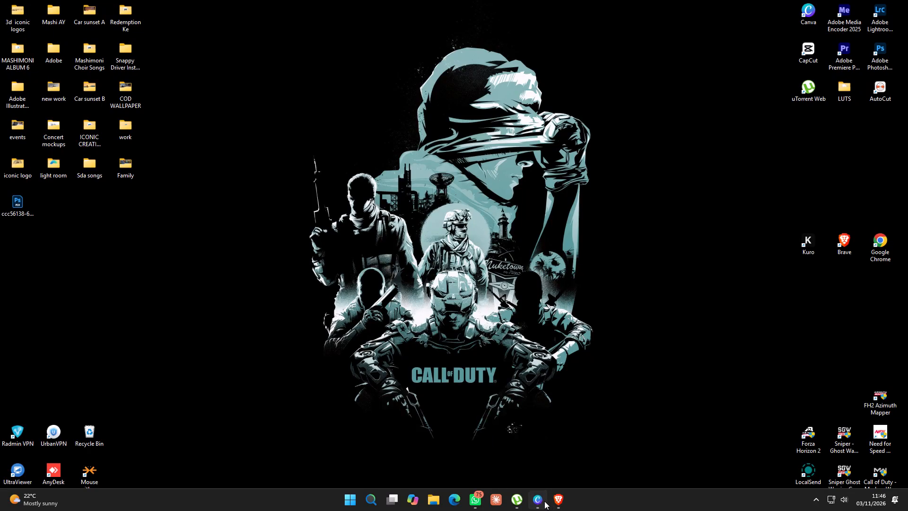
scroll(690, 373, "down", 6)
scroll(643, 360, "down", 6)
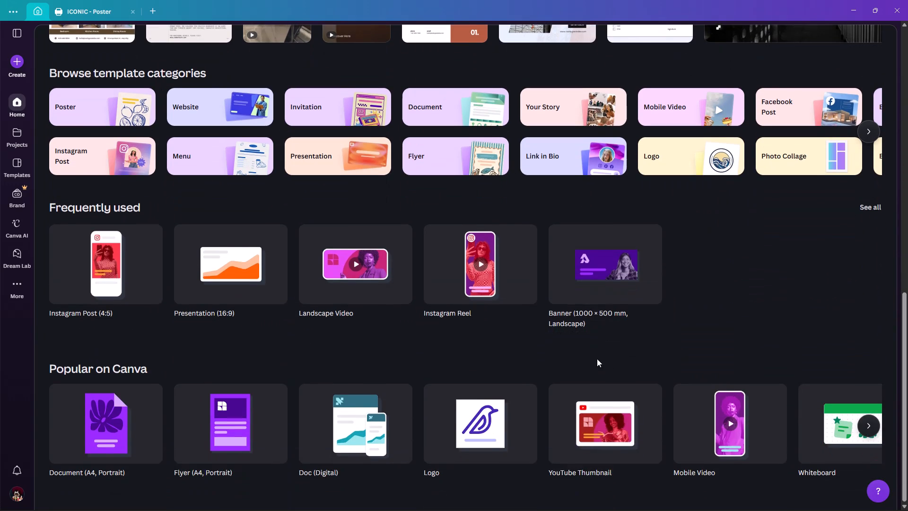
scroll(441, 358, "up", 6)
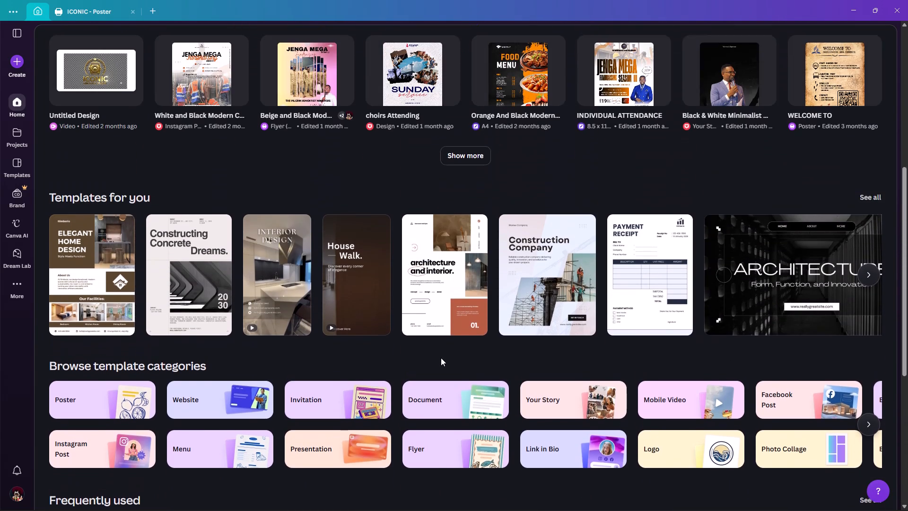
scroll(441, 358, "up", 6)
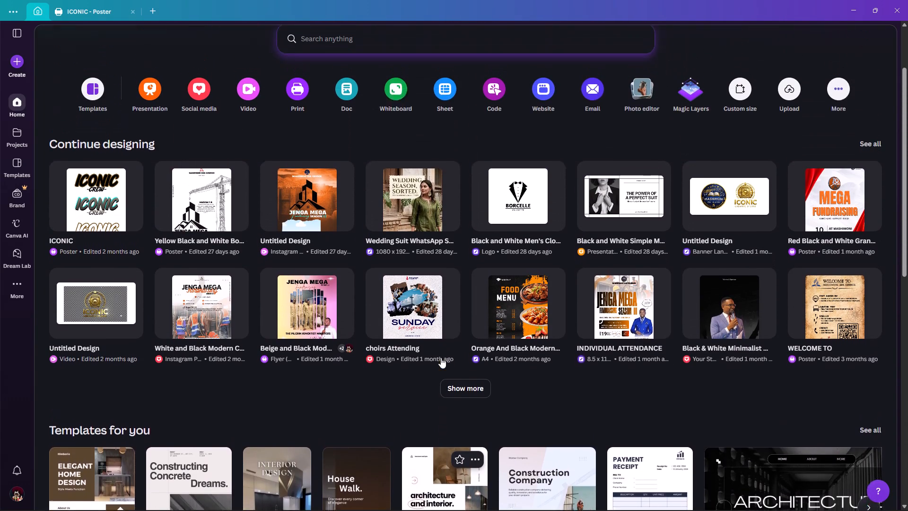
left_click(106, 348)
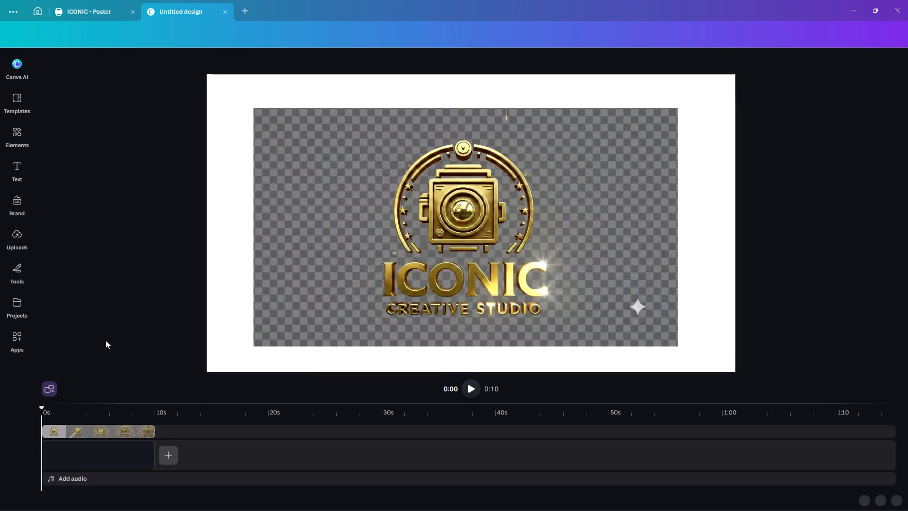
Try to play the gold ICONIC Creative Studio logo video from the start.
key("space")
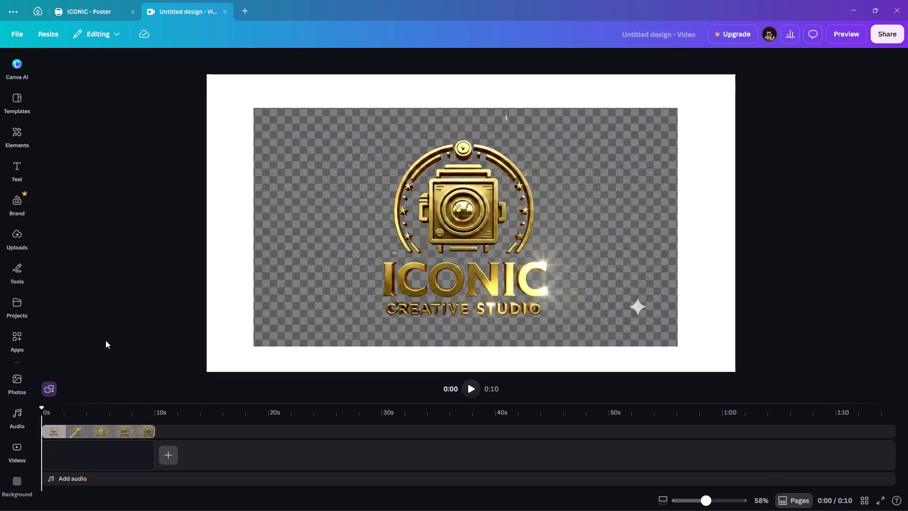
key("space")
key("space")
key("space")
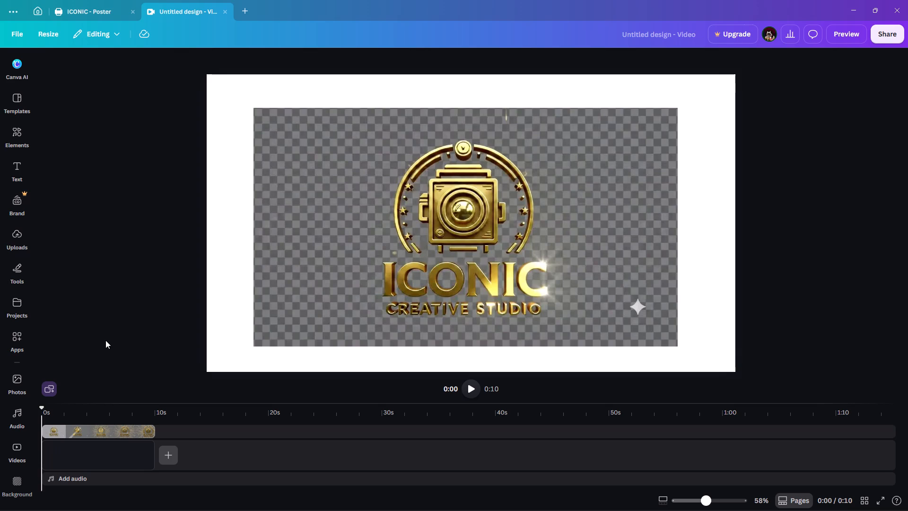
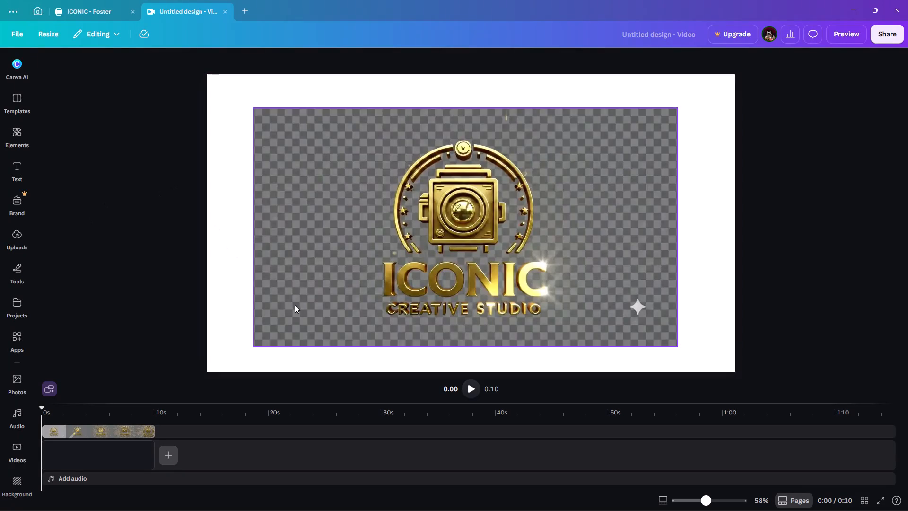
Play the gold ICONIC Creative Studio logo video from the beginning of its timeline.
left_click(474, 386)
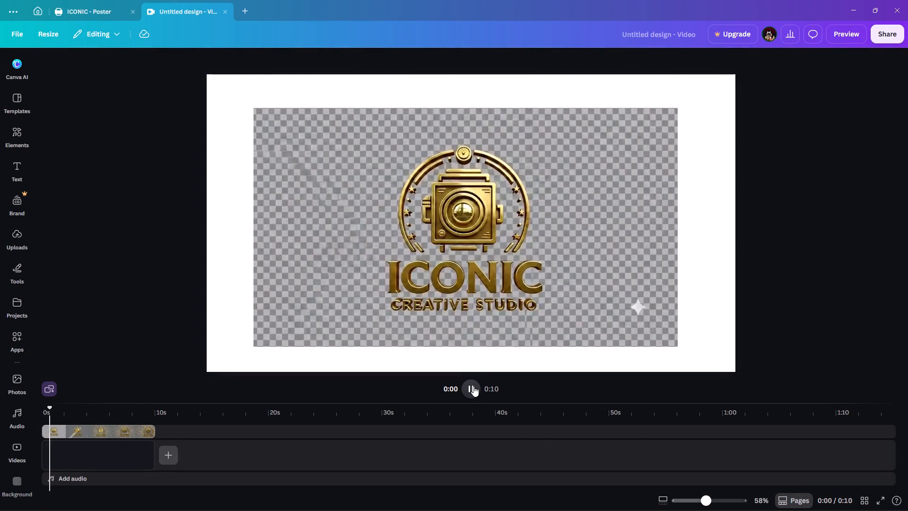
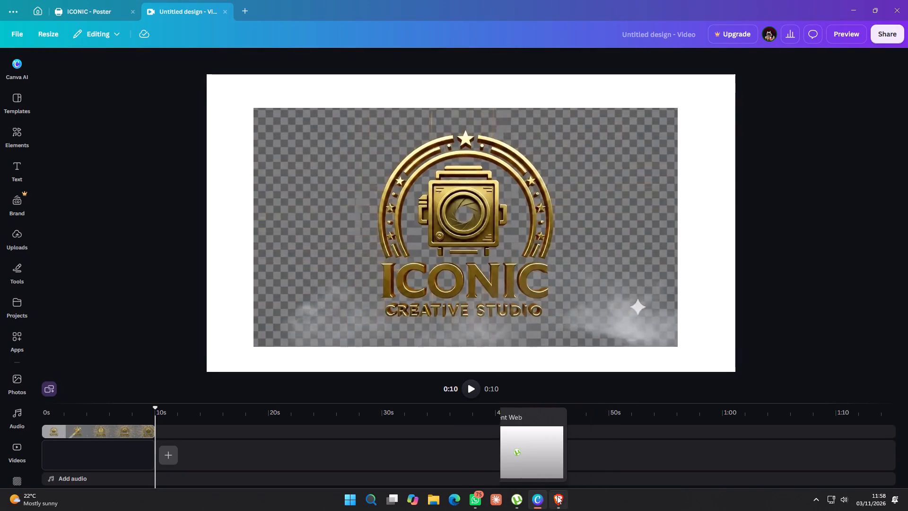
Switch to µTorrent Web and check its list of torrents.
left_click(513, 500)
left_click(186, 169)
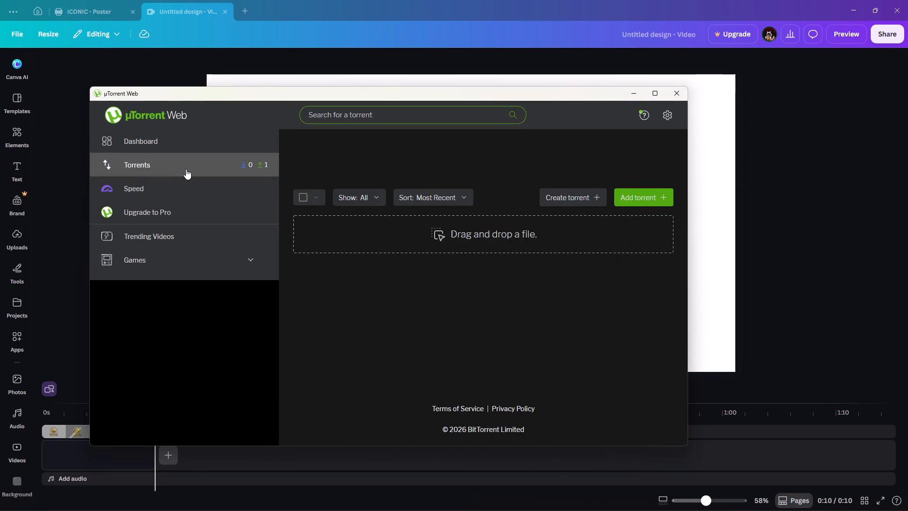
left_click(635, 97)
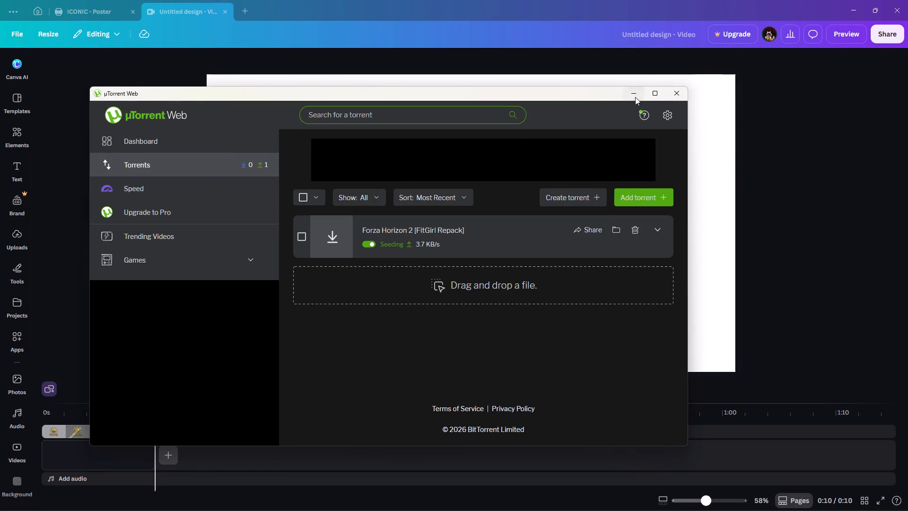
Minimize the Canva window and launch Kuro from the desktop.
left_click(857, 5)
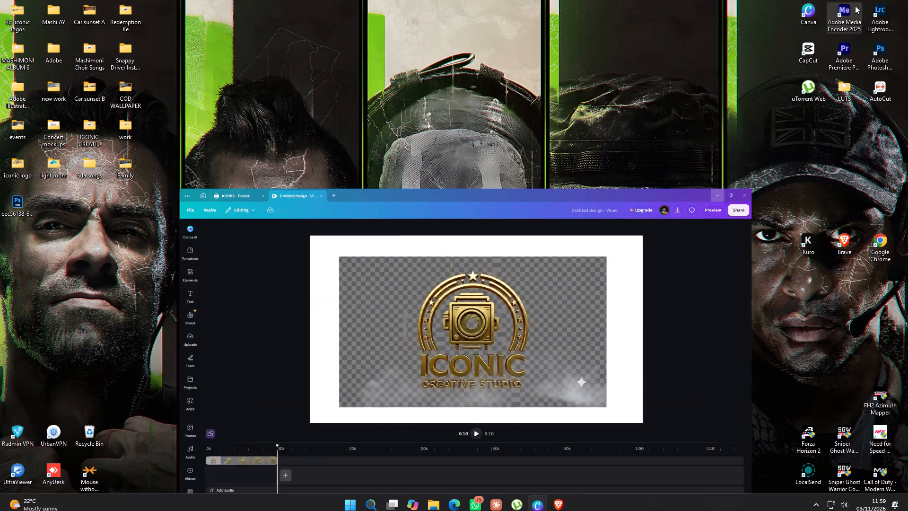
double_click(810, 240)
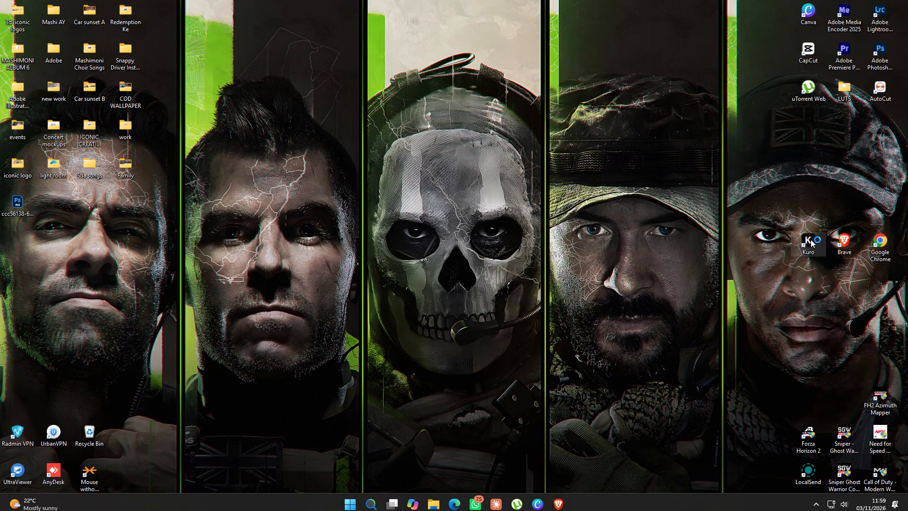